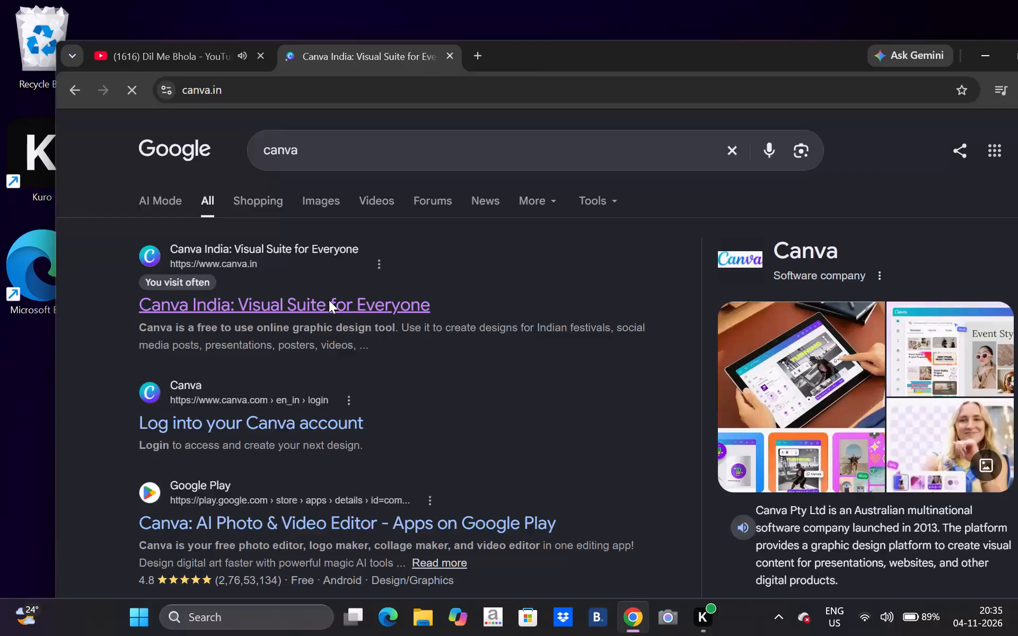
Maximize the browser window and create a new blank YouTube Thumbnail design from the Canva home page.
{"action": "left_click", "coordinate": [1016, 56]}
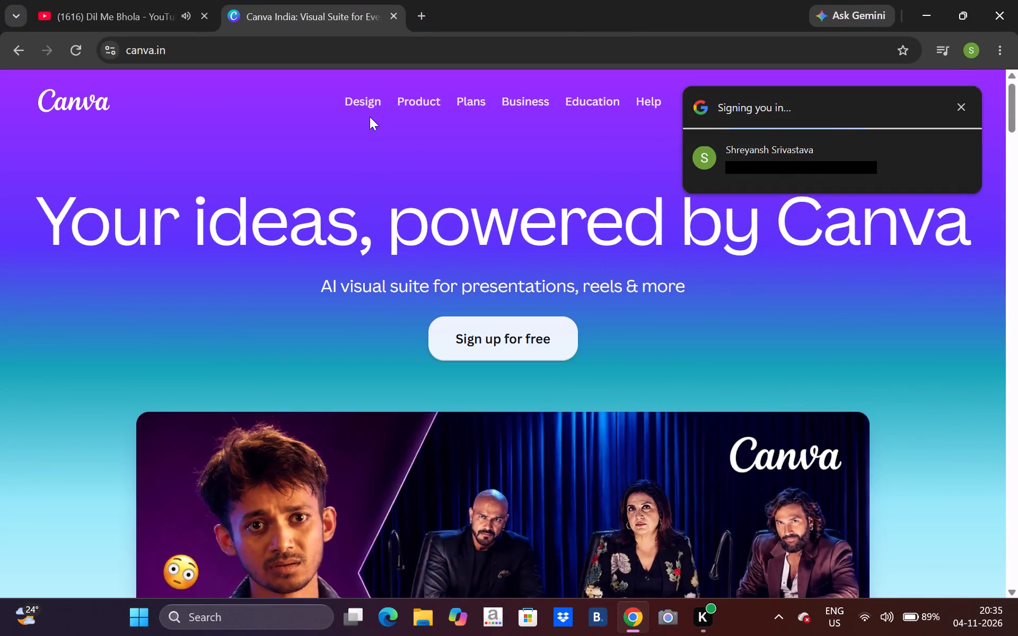
{"action": "left_click", "coordinate": [370, 117]}
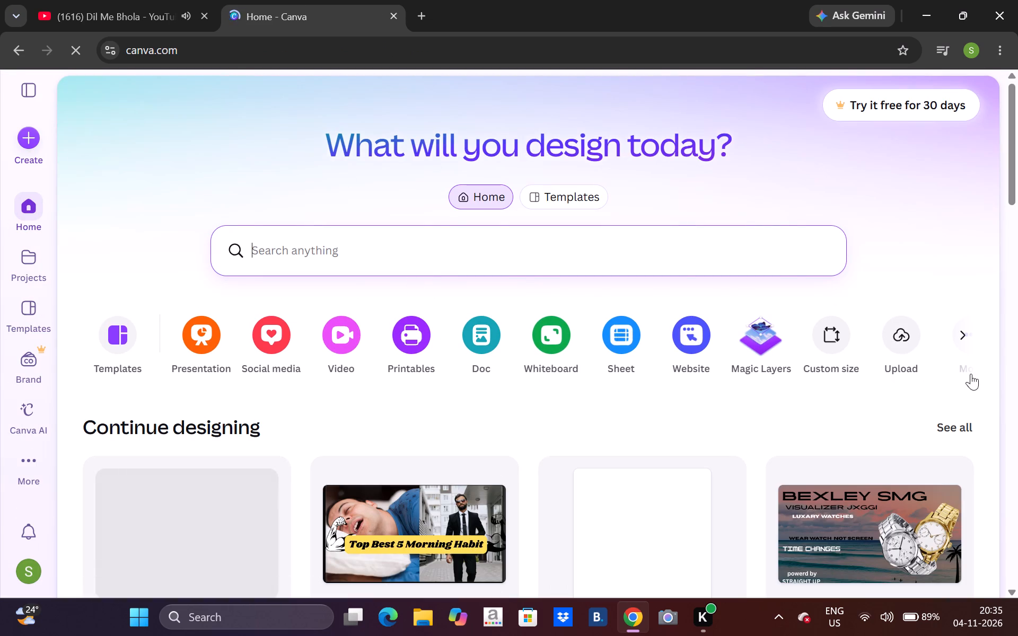
{"action": "left_click", "coordinate": [1015, 412]}
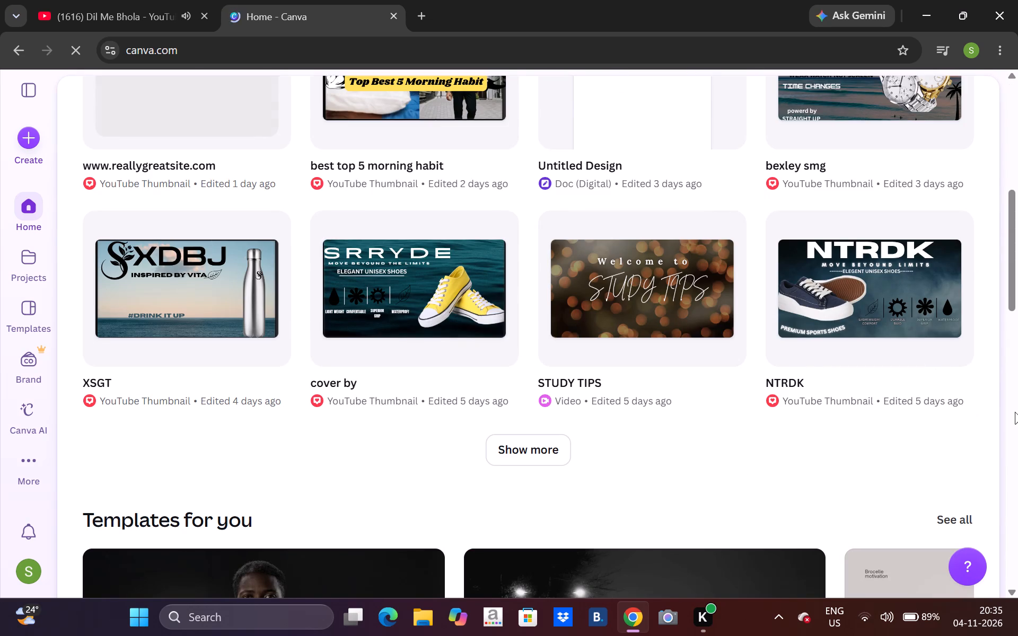
{"action": "left_click", "coordinate": [1012, 147]}
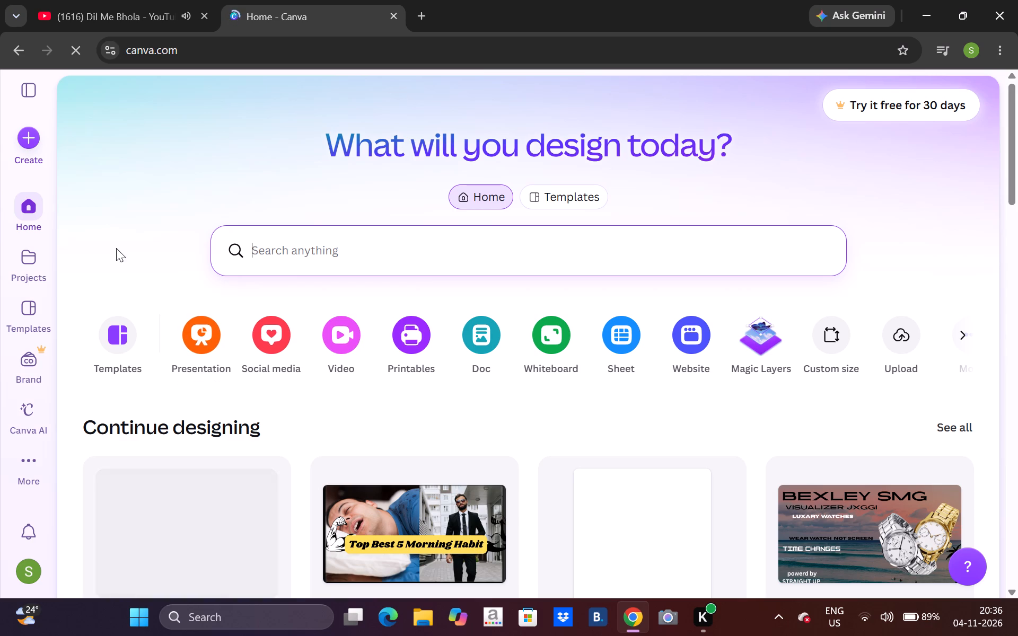
{"action": "left_click", "coordinate": [33, 155]}
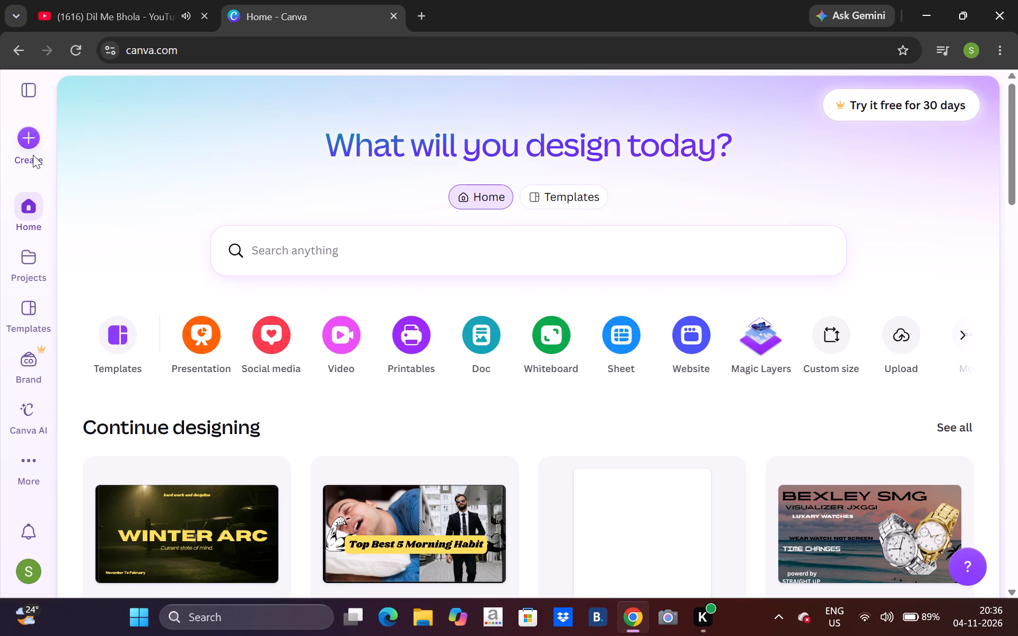
{"action": "left_click", "coordinate": [33, 152]}
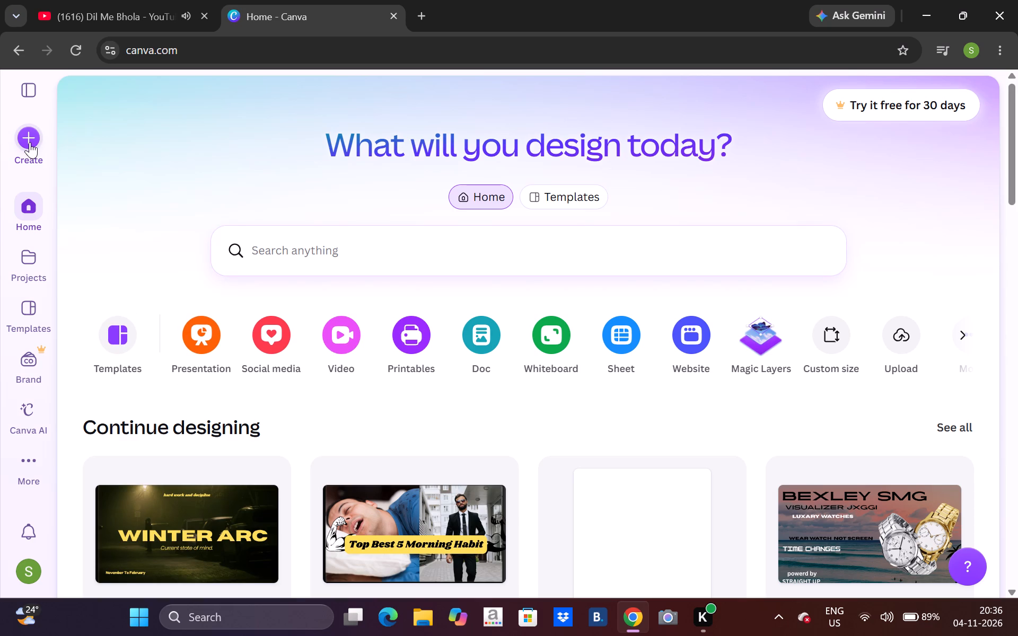
{"action": "left_click", "coordinate": [30, 142]}
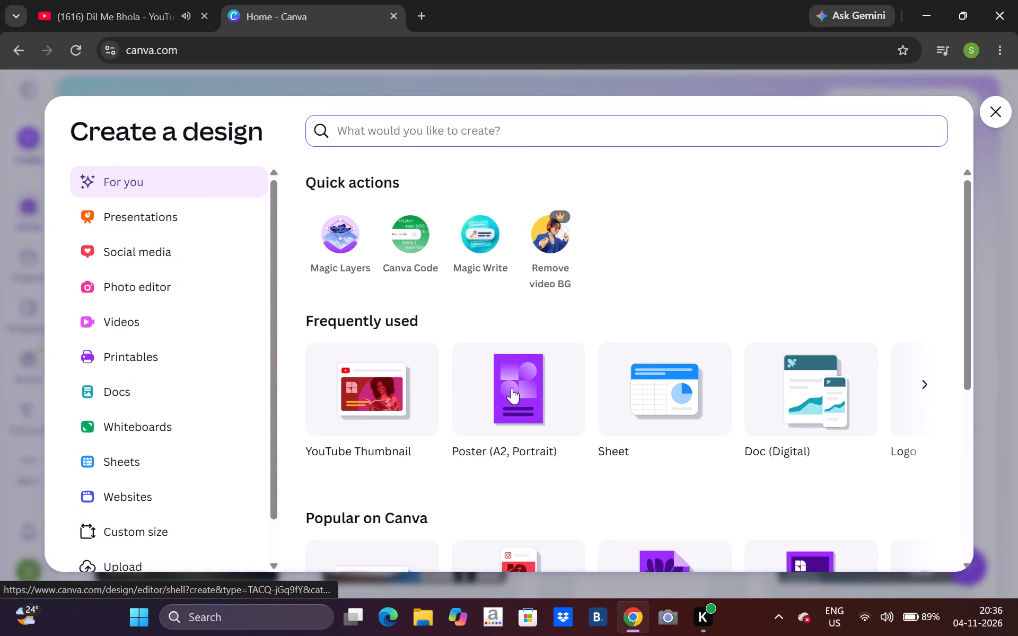
{"action": "left_click", "coordinate": [384, 382]}
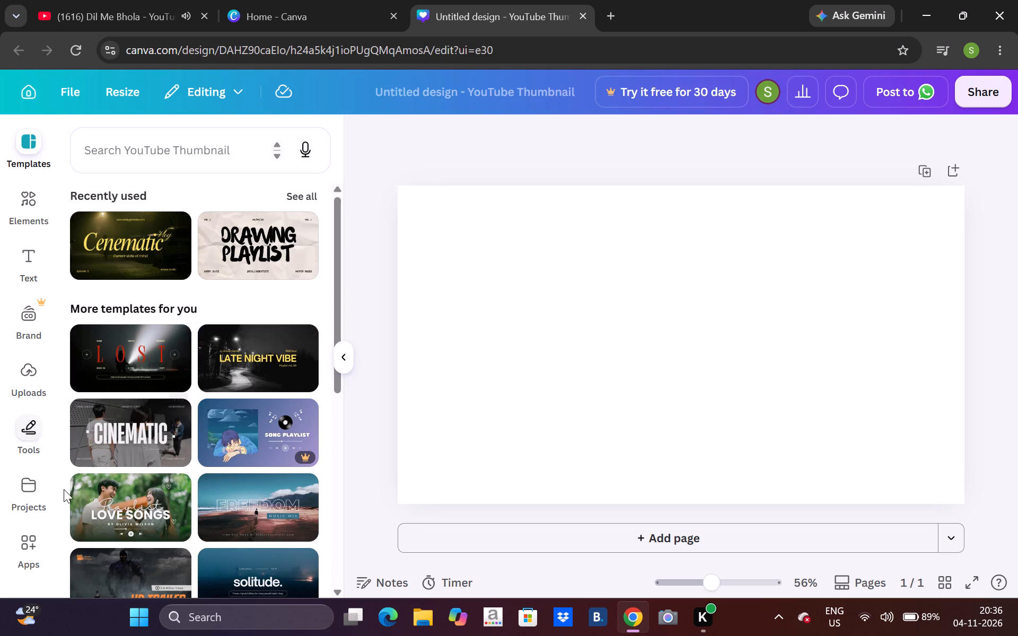
Apply the White Minimalist Calm Playlist template with the cloud over the sea to the blank page.
{"action": "left_click", "coordinate": [336, 578]}
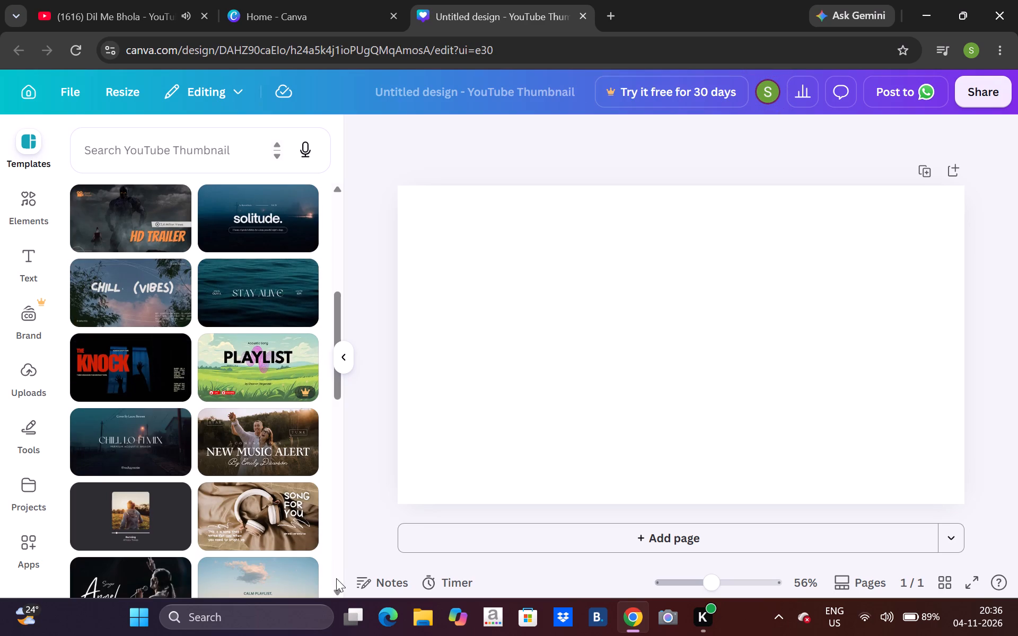
{"action": "left_click", "coordinate": [336, 578]}
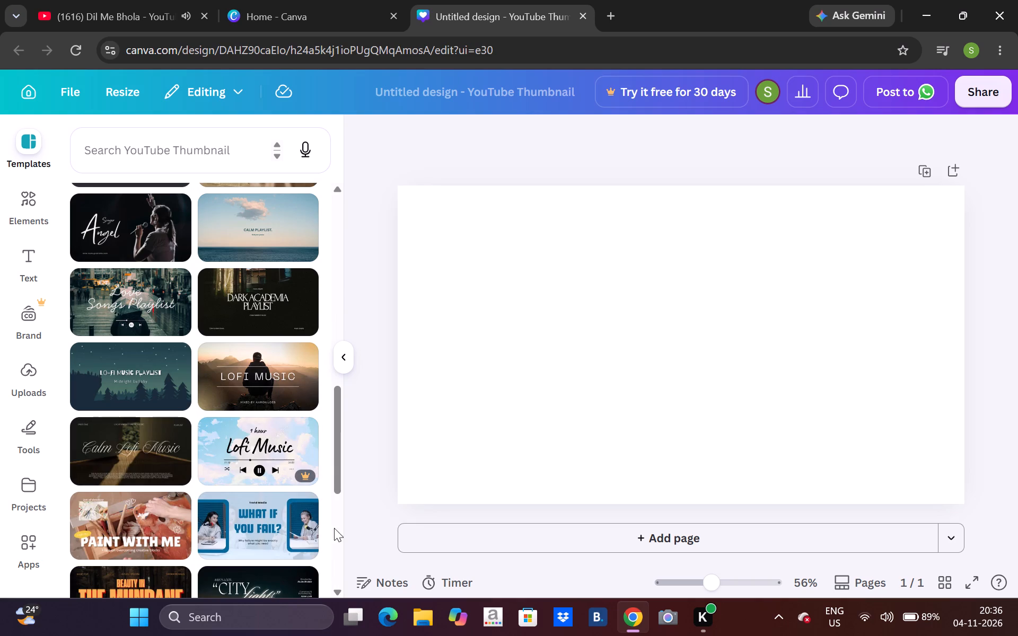
{"action": "left_click", "coordinate": [338, 195]}
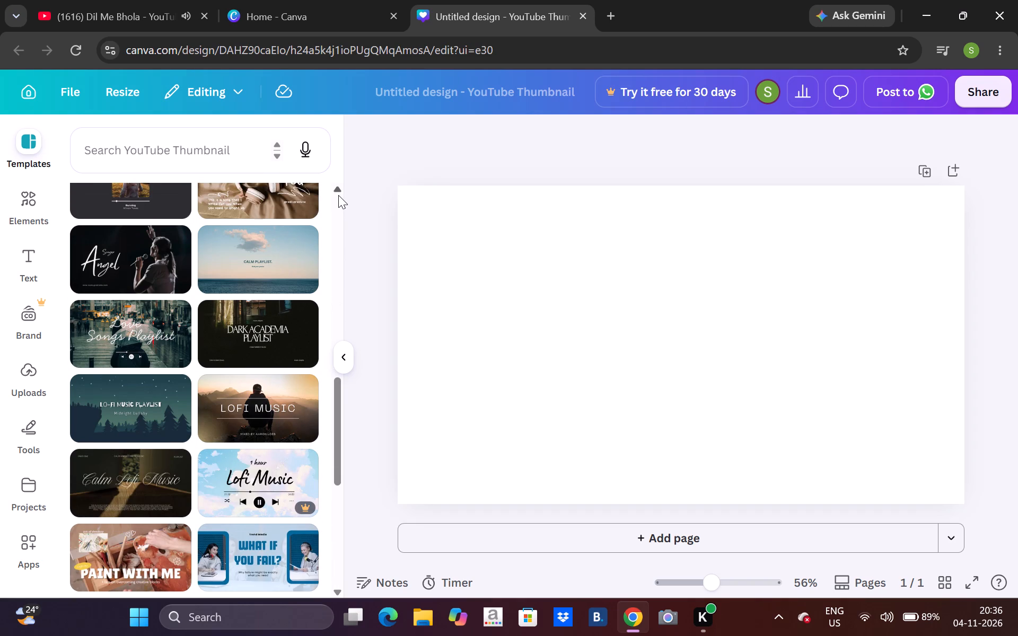
{"action": "double_click", "coordinate": [338, 195]}
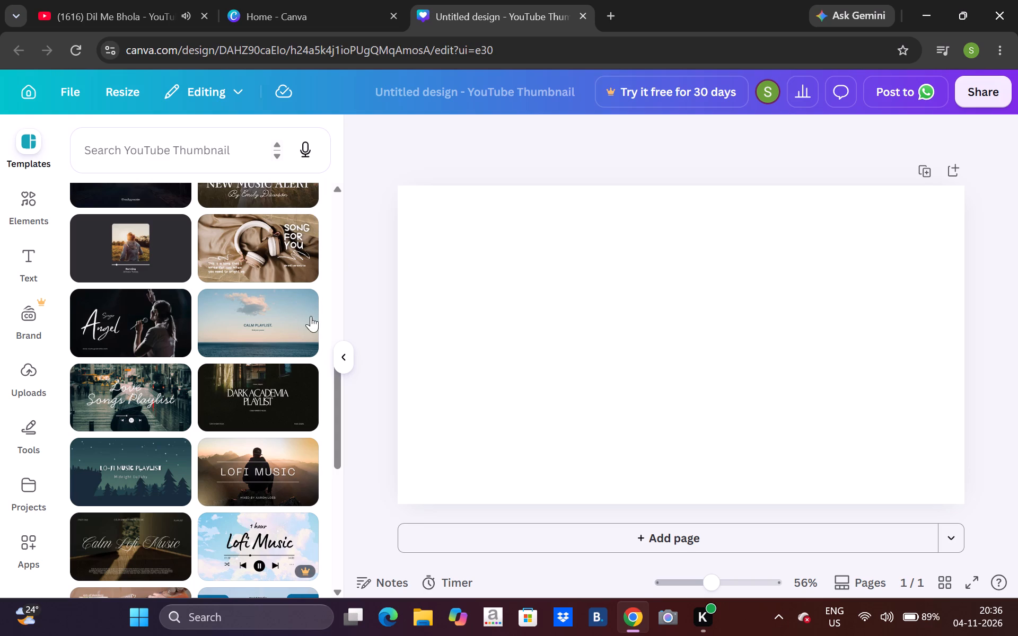
{"action": "left_click", "coordinate": [295, 344]}
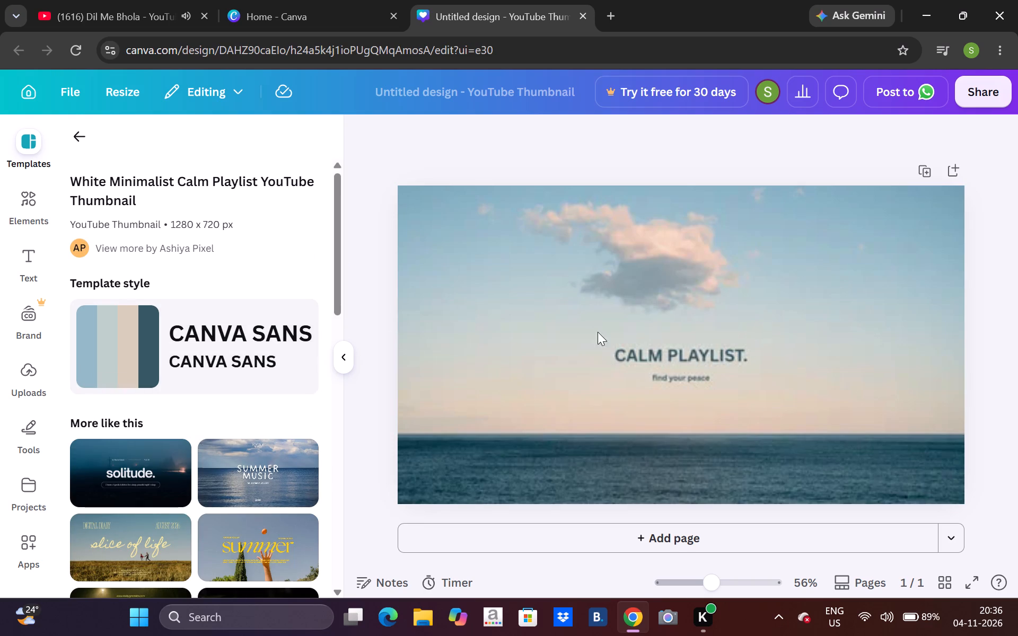
Delete the "CALM PLAYLIST." heading and the "find your peace" subtitle, keeping only the sea background.
{"action": "left_click", "coordinate": [677, 354]}
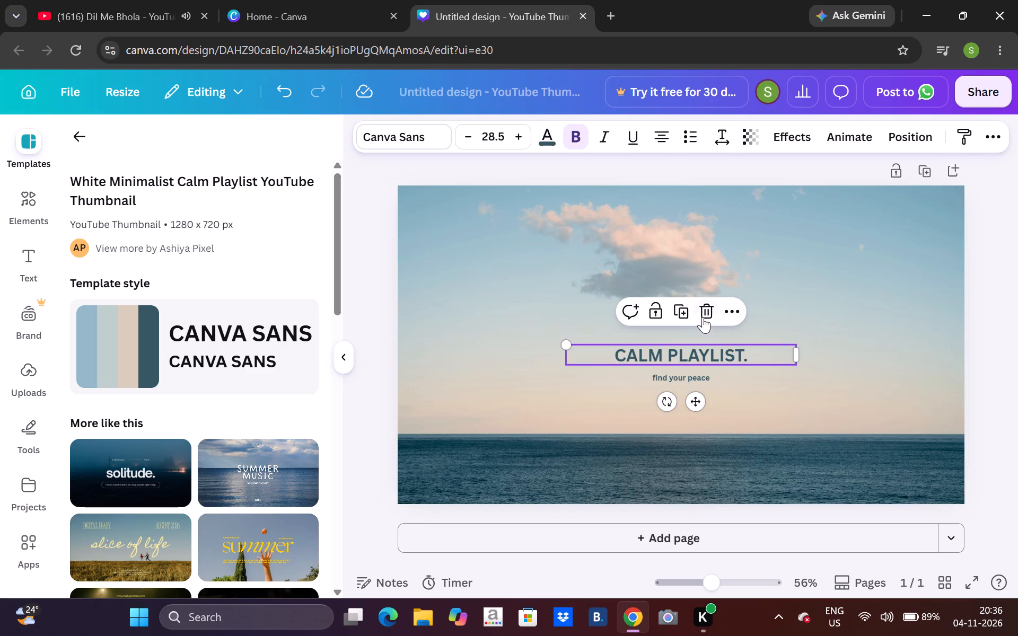
{"action": "left_click", "coordinate": [705, 312]}
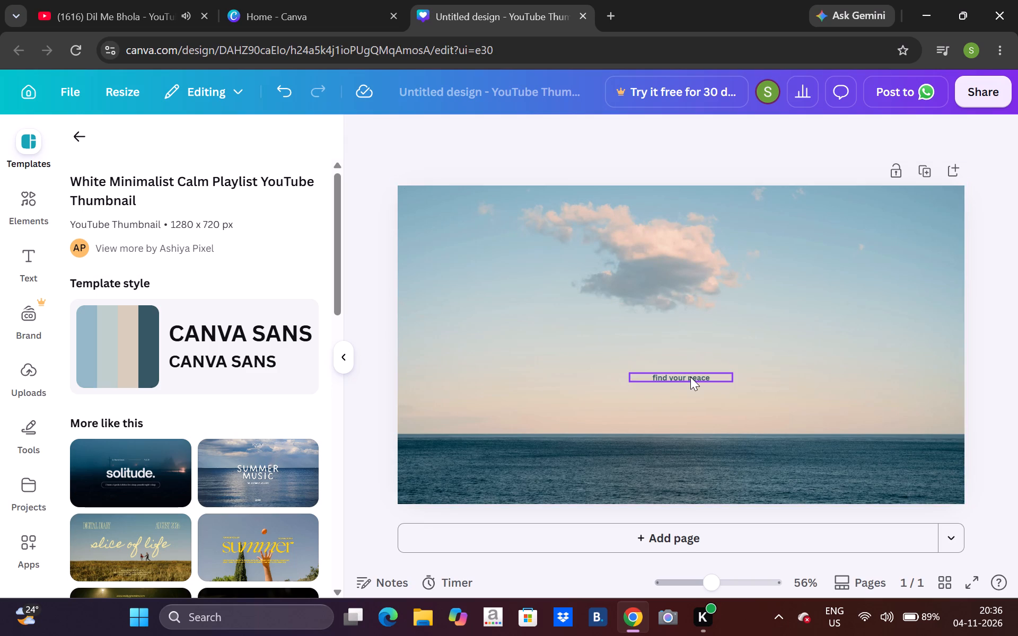
{"action": "left_click", "coordinate": [690, 377]}
{"action": "left_click", "coordinate": [708, 338]}
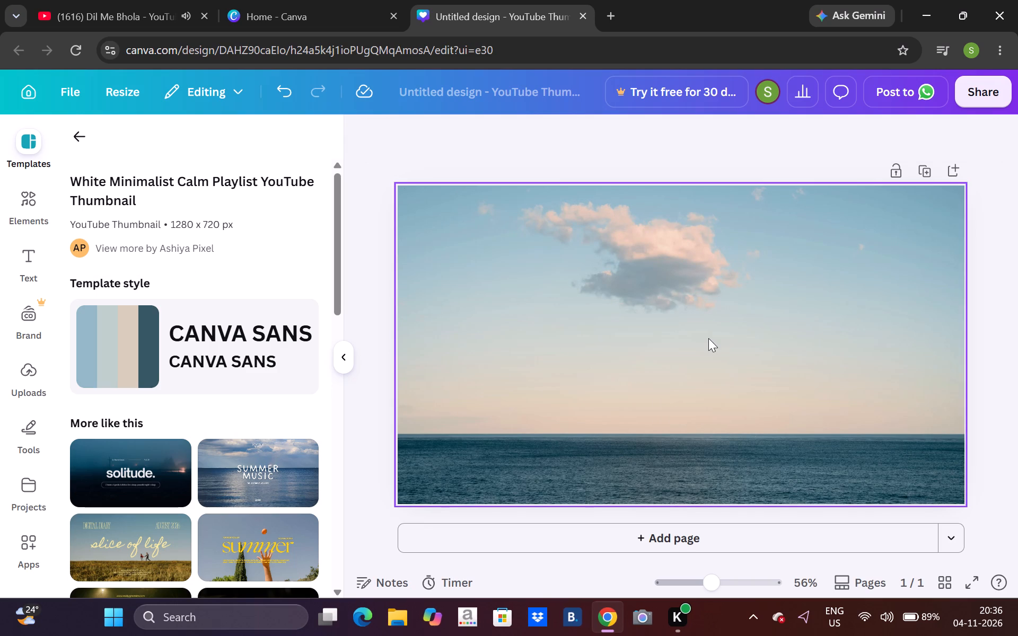
Search the elements library for "lislening music".
{"action": "left_click", "coordinate": [29, 198]}
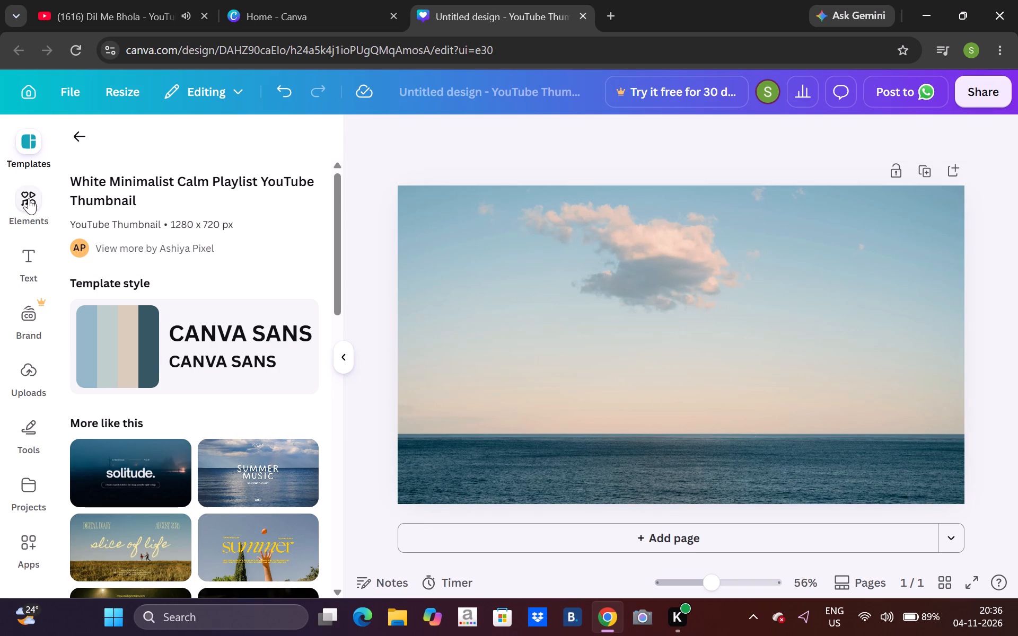
{"action": "left_click", "coordinate": [116, 153]}
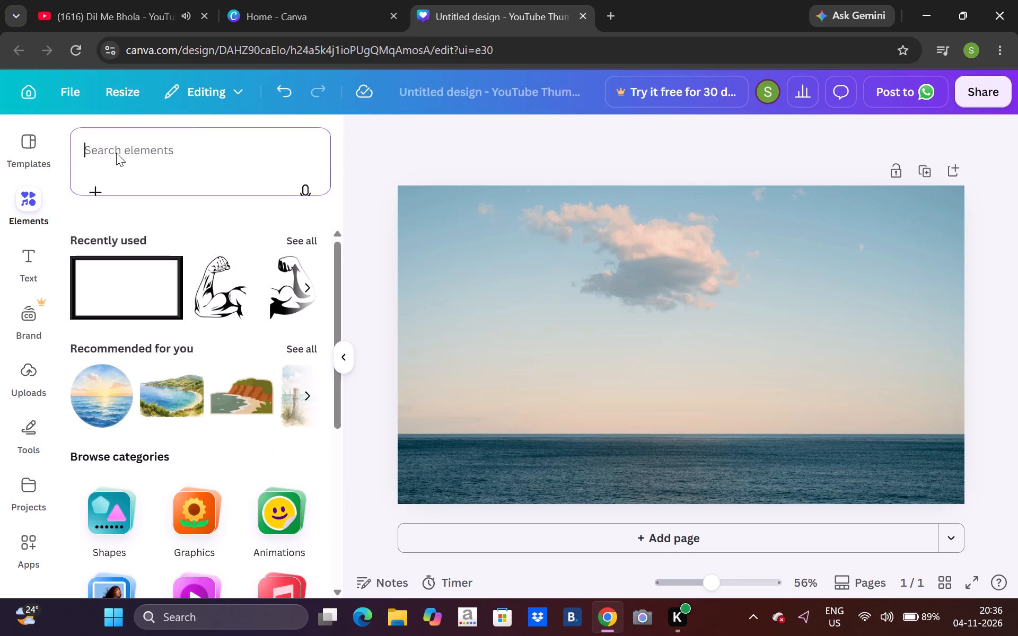
{"action": "type", "text": "lis"}
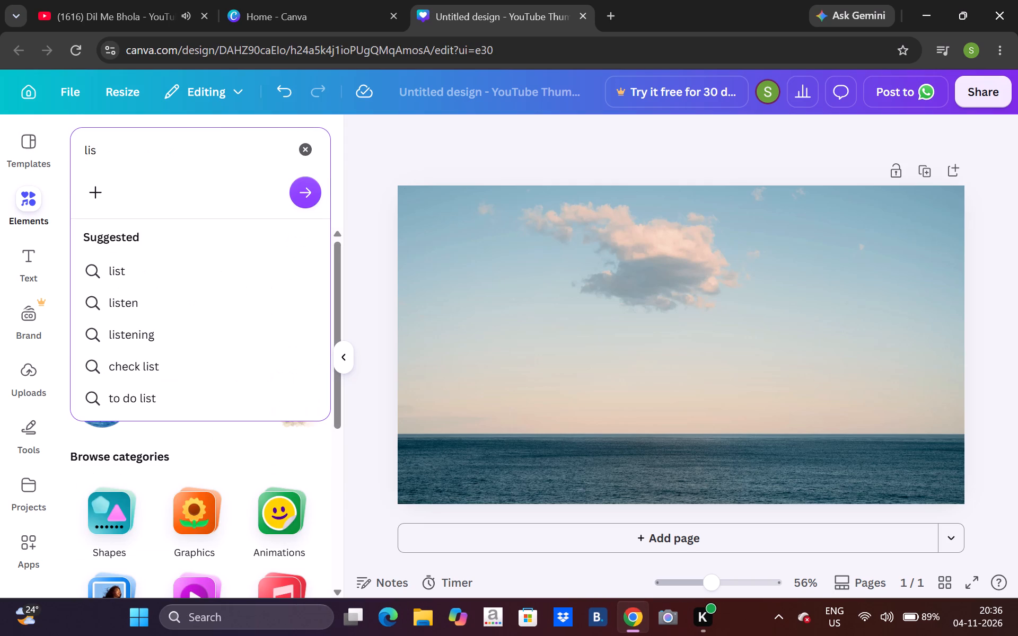
{"action": "key", "text": "i"}
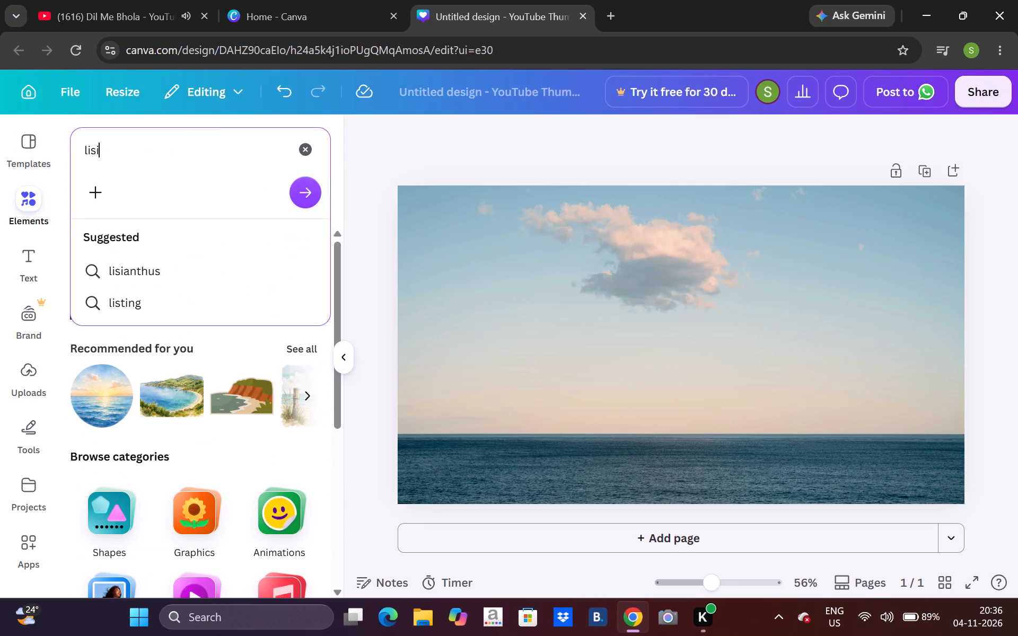
{"action": "key", "text": "BackSpace"}
{"action": "type", "text": "lening"}
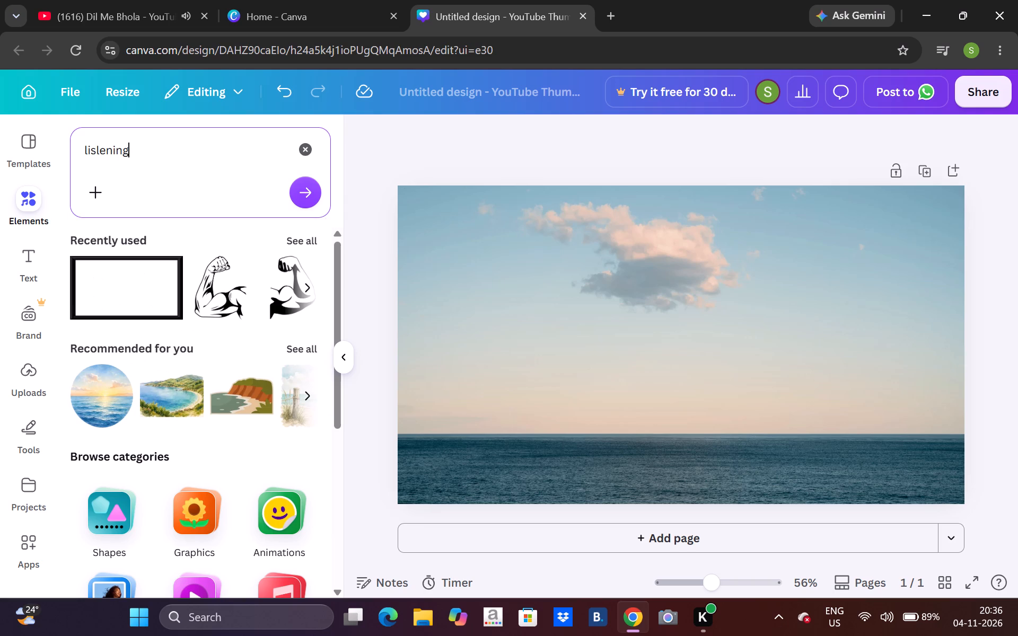
{"action": "key", "text": "space"}
{"action": "type", "text": "music"}
{"action": "key", "text": "Return"}
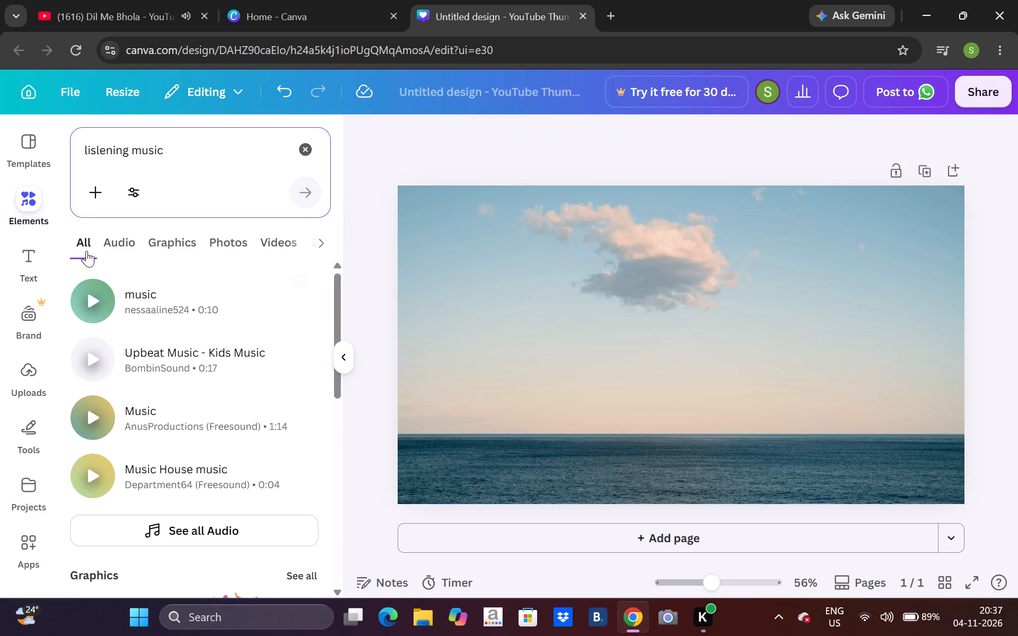
Browse the graphics and photo results and add the photo of the smiling woman wearing white headphones to the page.
{"action": "left_click", "coordinate": [176, 243]}
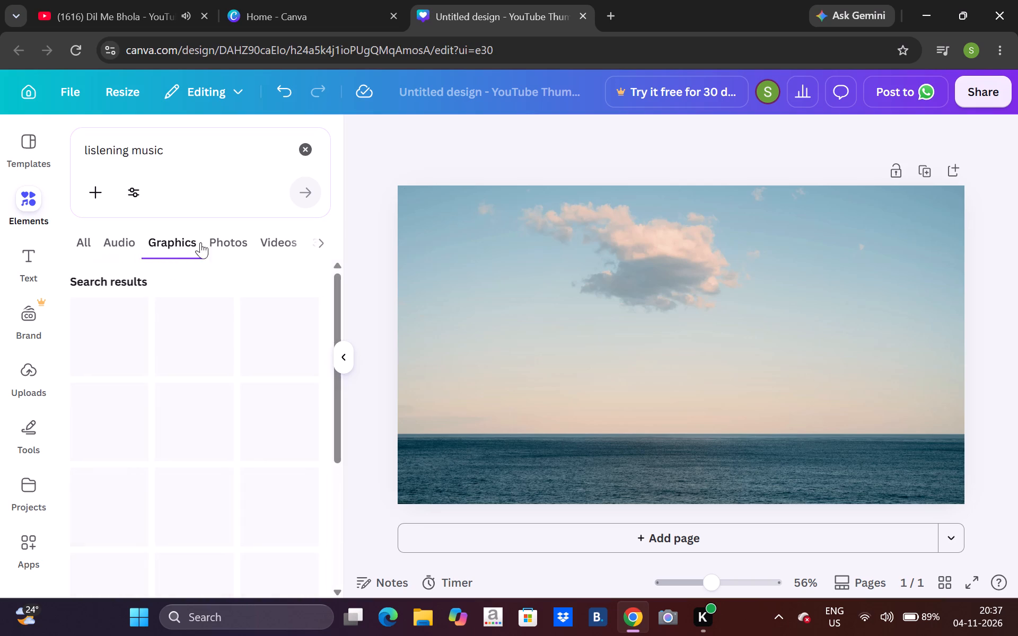
{"action": "left_click", "coordinate": [335, 523]}
{"action": "left_click", "coordinate": [335, 523]}
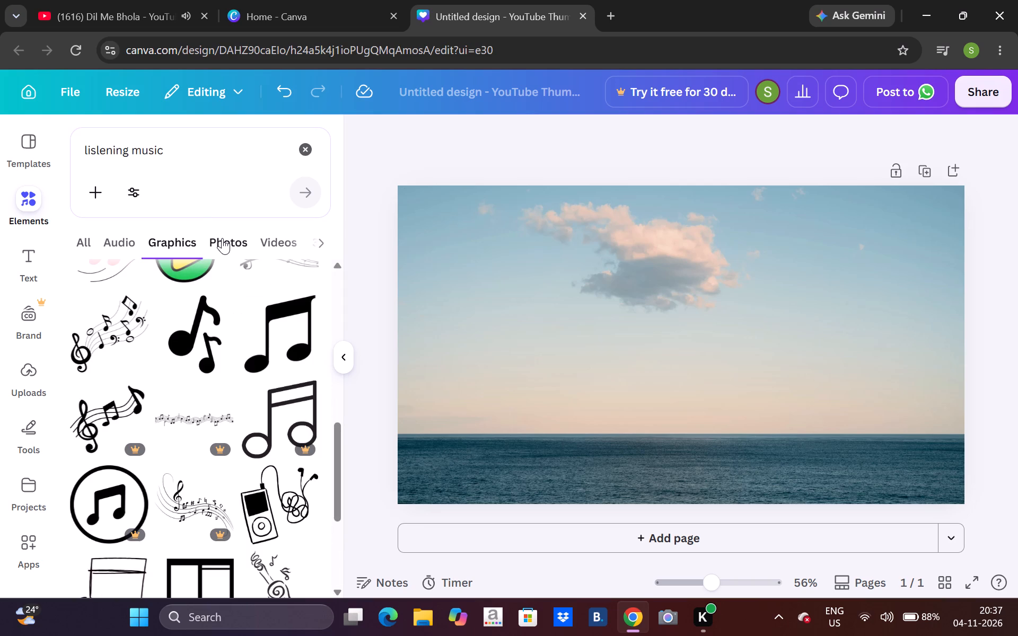
{"action": "left_click", "coordinate": [222, 238]}
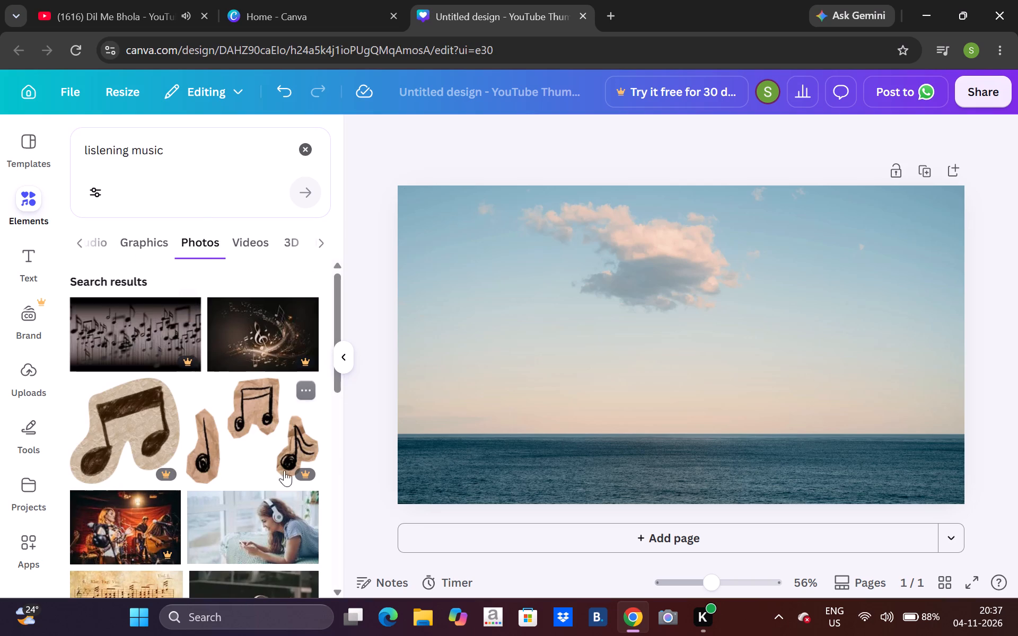
{"action": "left_click", "coordinate": [338, 560]}
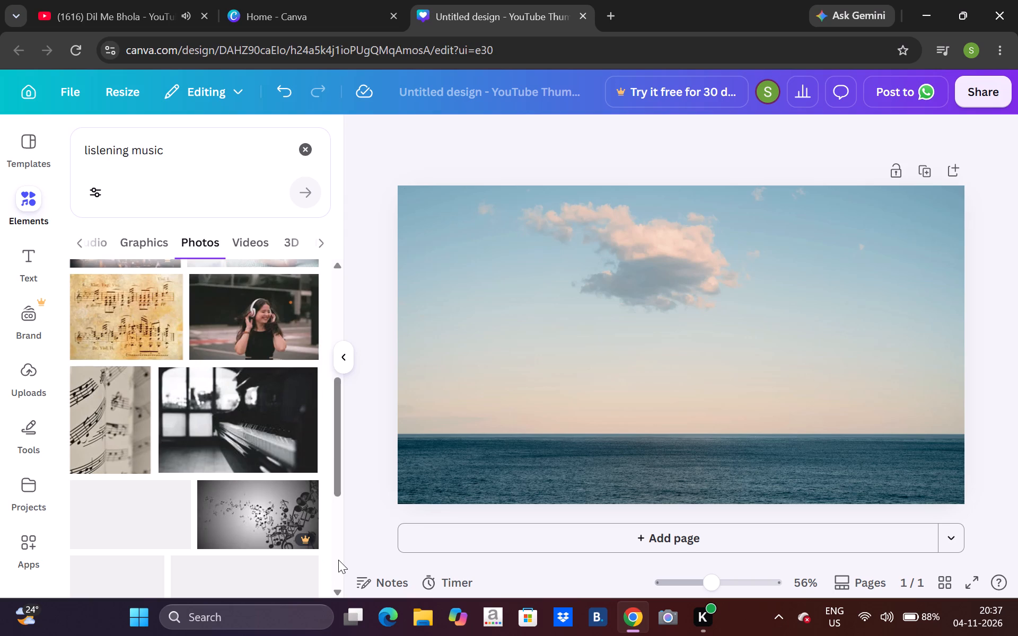
{"action": "left_click", "coordinate": [338, 589]}
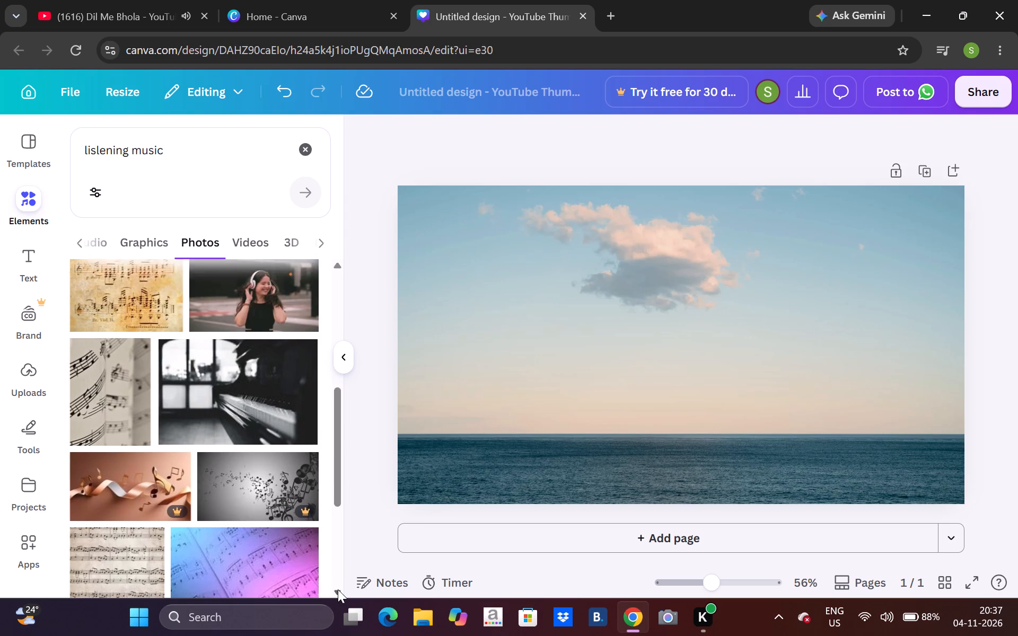
{"action": "triple_click", "coordinate": [338, 589]}
{"action": "triple_click", "coordinate": [338, 589]}
{"action": "triple_click", "coordinate": [338, 589]}
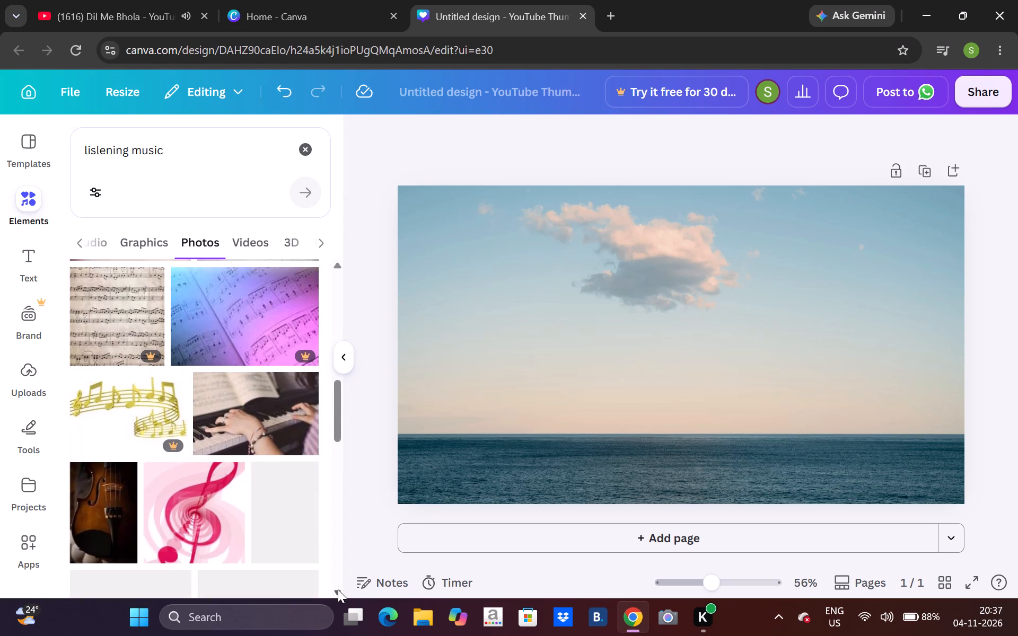
{"action": "triple_click", "coordinate": [338, 589]}
{"action": "left_click", "coordinate": [338, 589]}
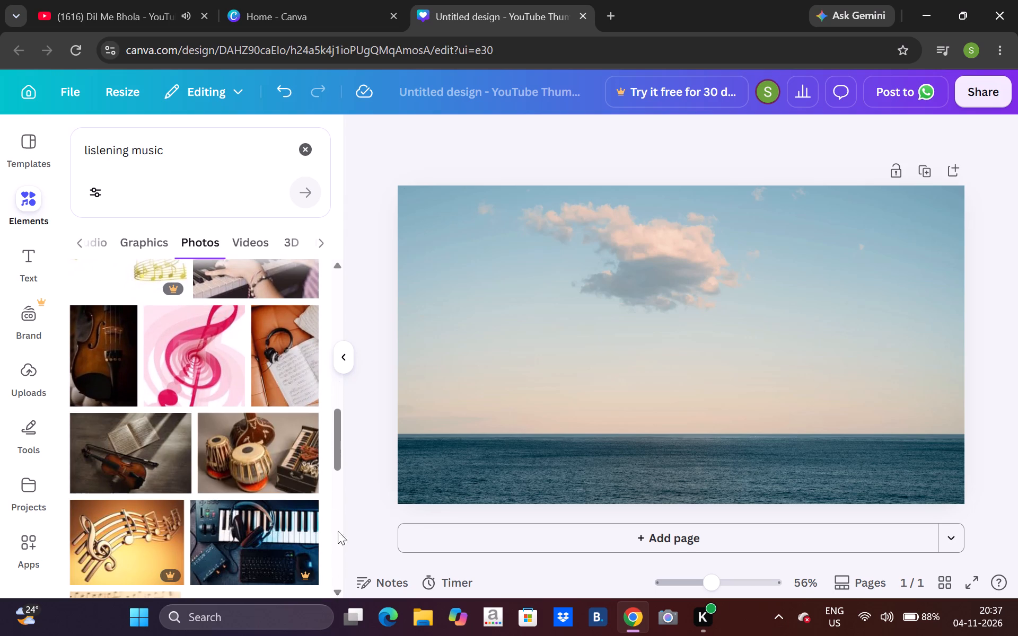
{"action": "triple_click", "coordinate": [337, 269]}
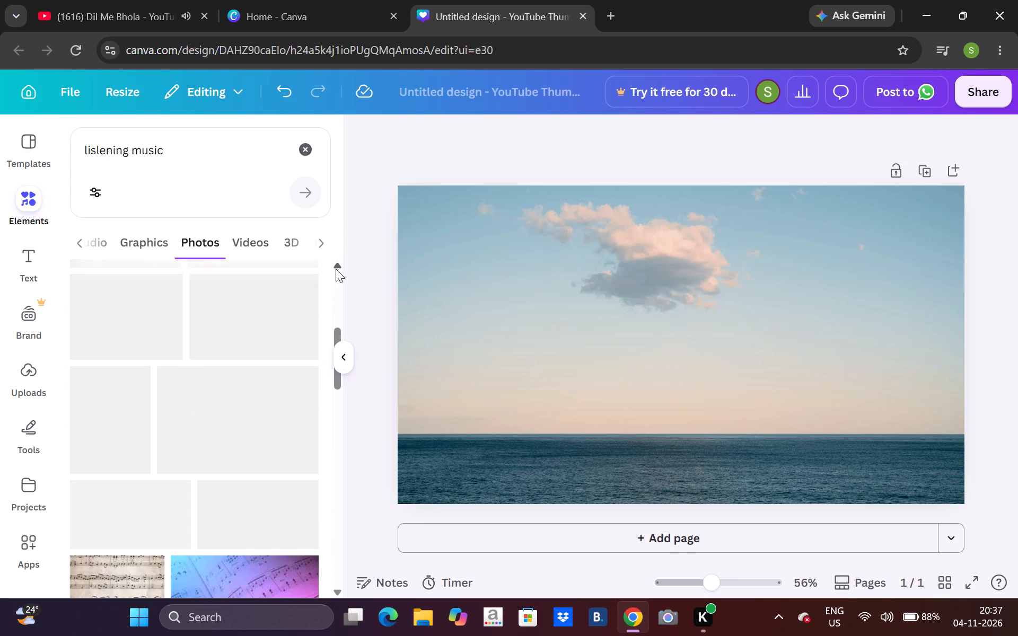
{"action": "left_click", "coordinate": [259, 304]}
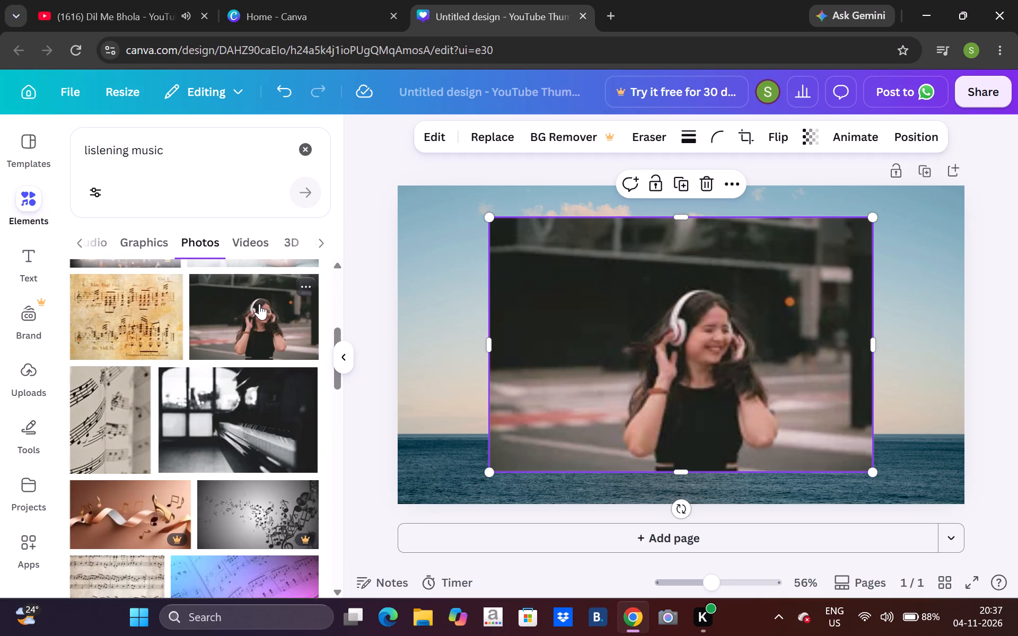
Shift the headphones photo slightly toward the page's left and crop its left side in closer to the woman.
{"action": "left_click_drag", "start_coordinate": [719, 350], "coordinate": [703, 341]}
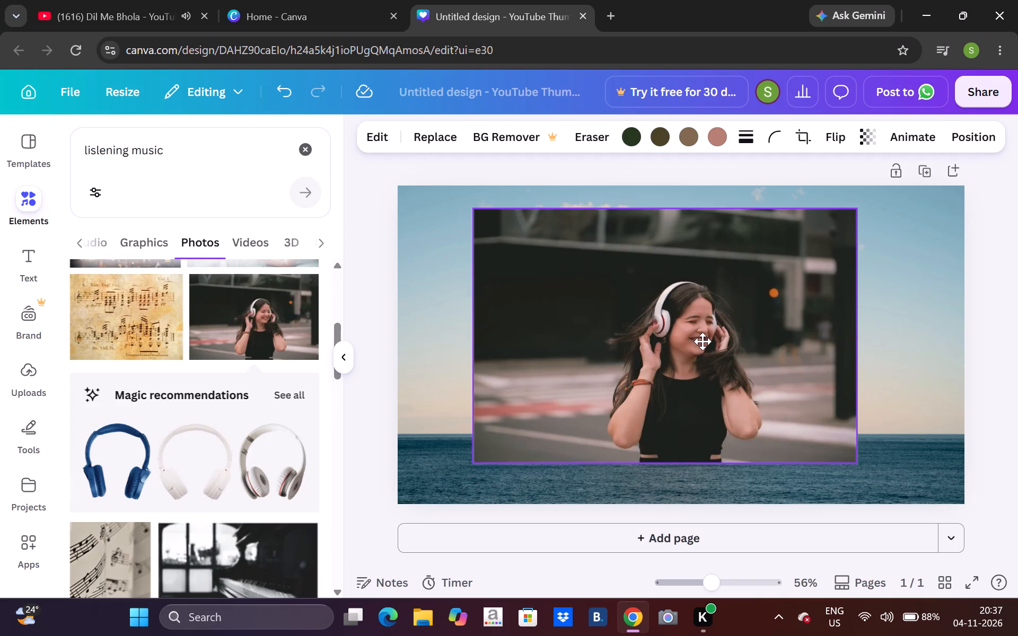
{"action": "left_click_drag", "start_coordinate": [703, 341], "coordinate": [695, 345]}
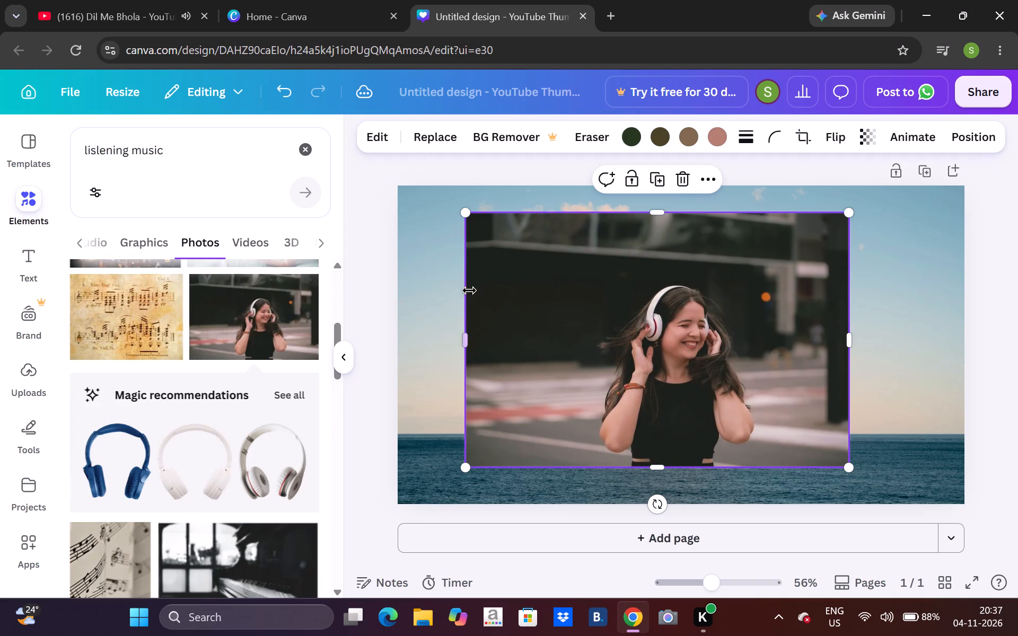
{"action": "left_click_drag", "start_coordinate": [461, 337], "coordinate": [532, 346]}
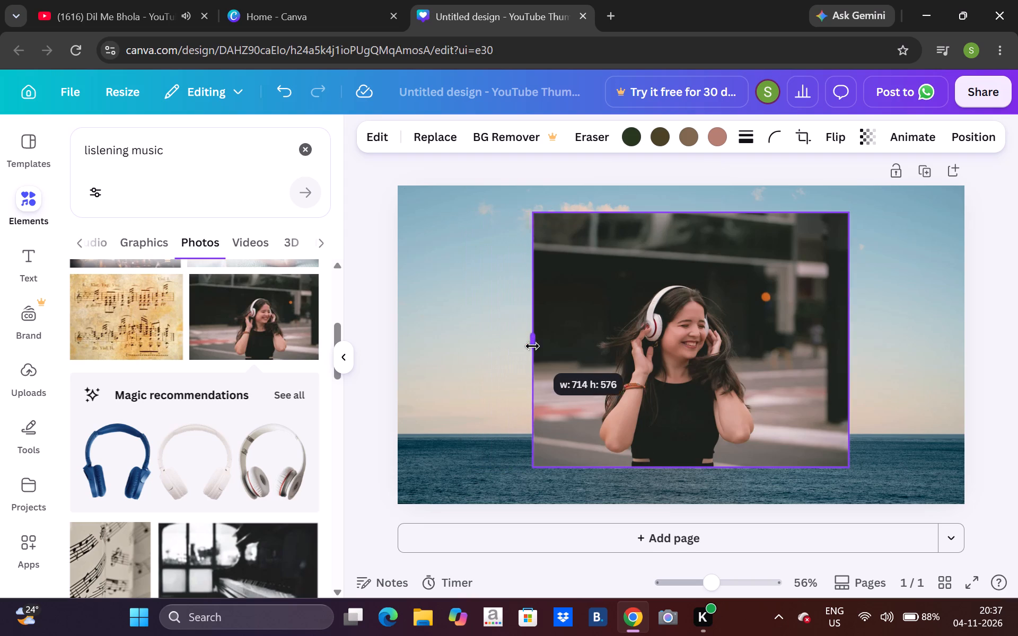
{"action": "left_click_drag", "start_coordinate": [532, 346], "coordinate": [550, 355]}
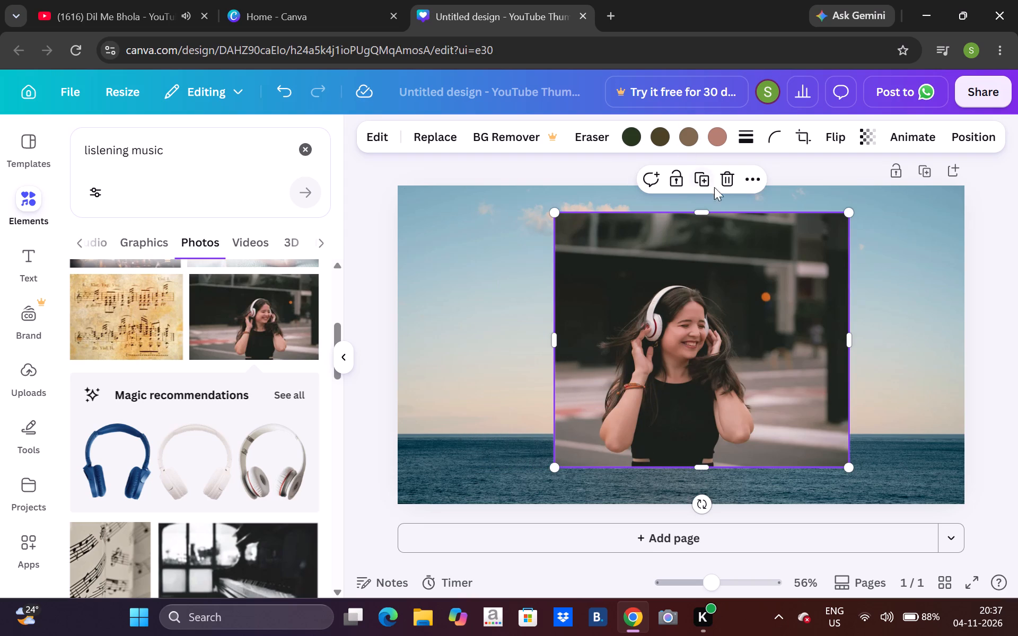
Crop the headphones photo in from its top and both sides, closer around the woman, to about 415 wide.
{"action": "left_click_drag", "start_coordinate": [703, 215], "coordinate": [694, 240]}
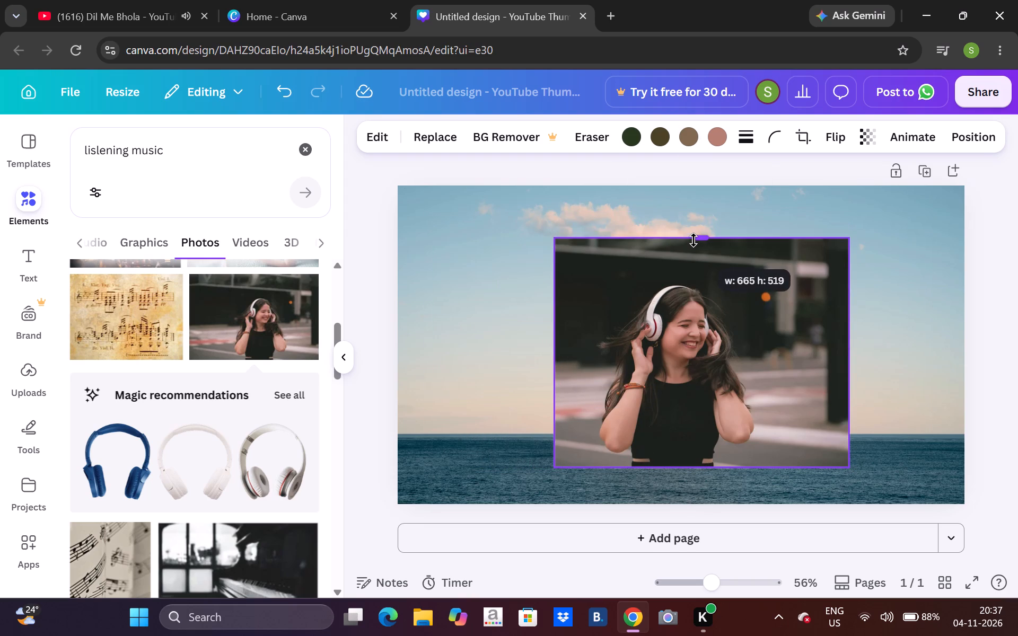
{"action": "left_click_drag", "start_coordinate": [694, 240], "coordinate": [696, 245]}
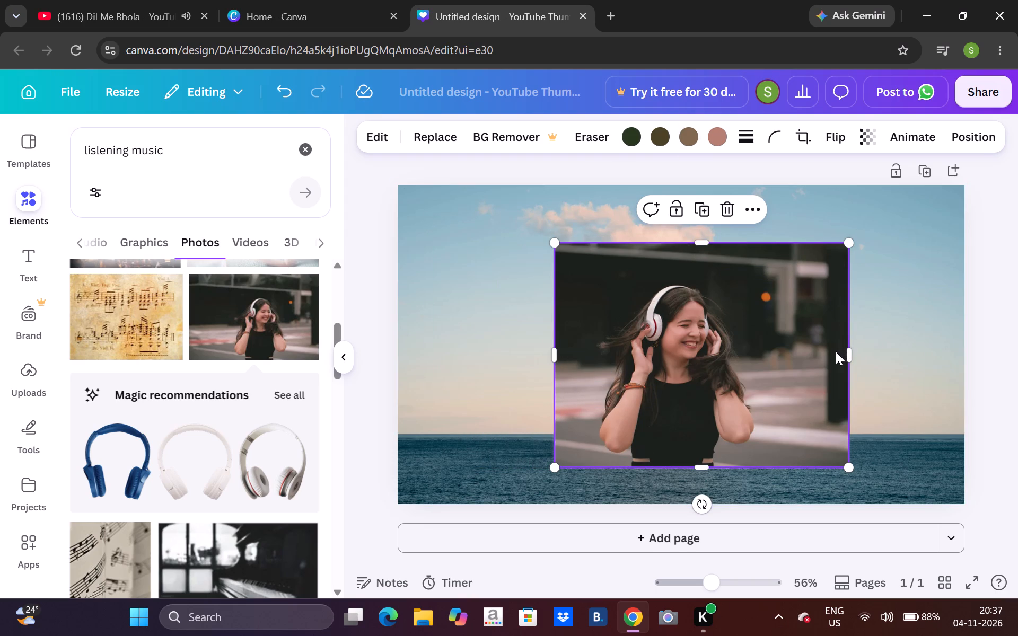
{"action": "right_click_drag", "start_coordinate": [844, 353], "coordinate": [797, 353]}
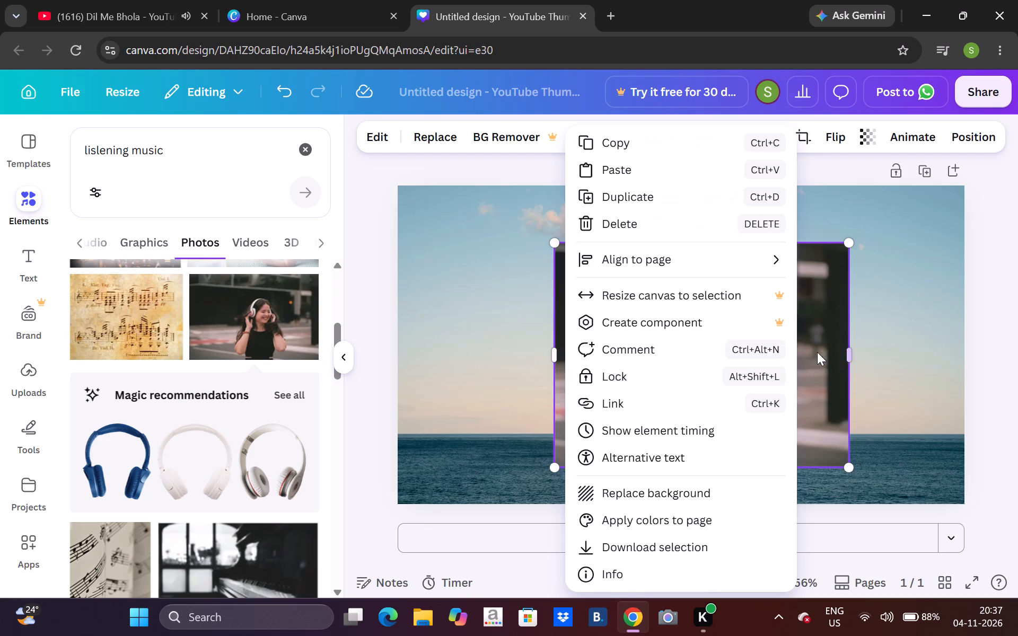
{"action": "left_click", "coordinate": [849, 355]}
{"action": "left_click_drag", "start_coordinate": [849, 355], "coordinate": [758, 366]}
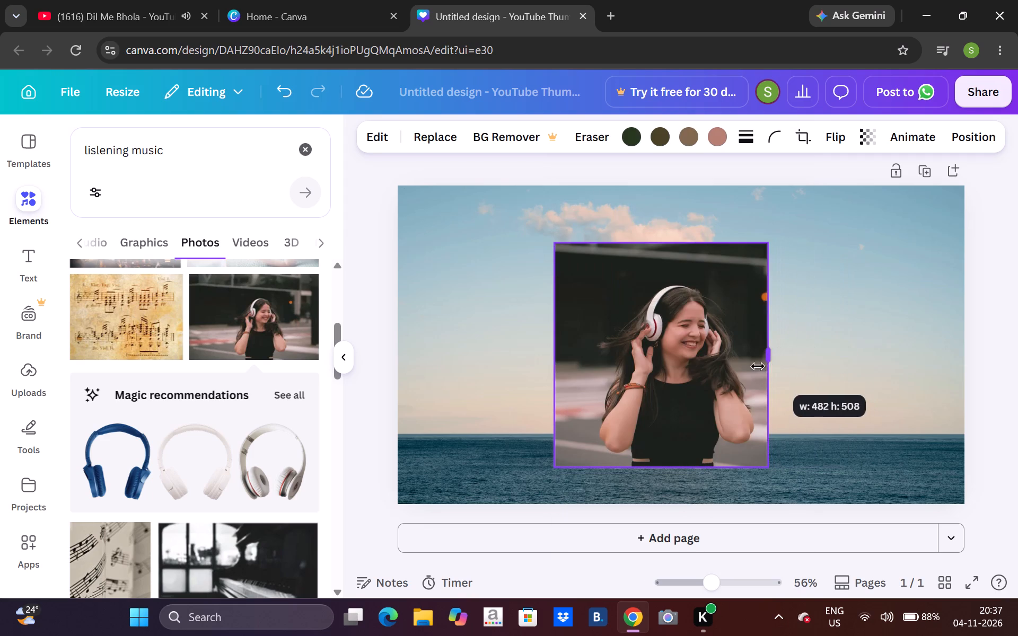
{"action": "left_click_drag", "start_coordinate": [758, 366], "coordinate": [751, 372]}
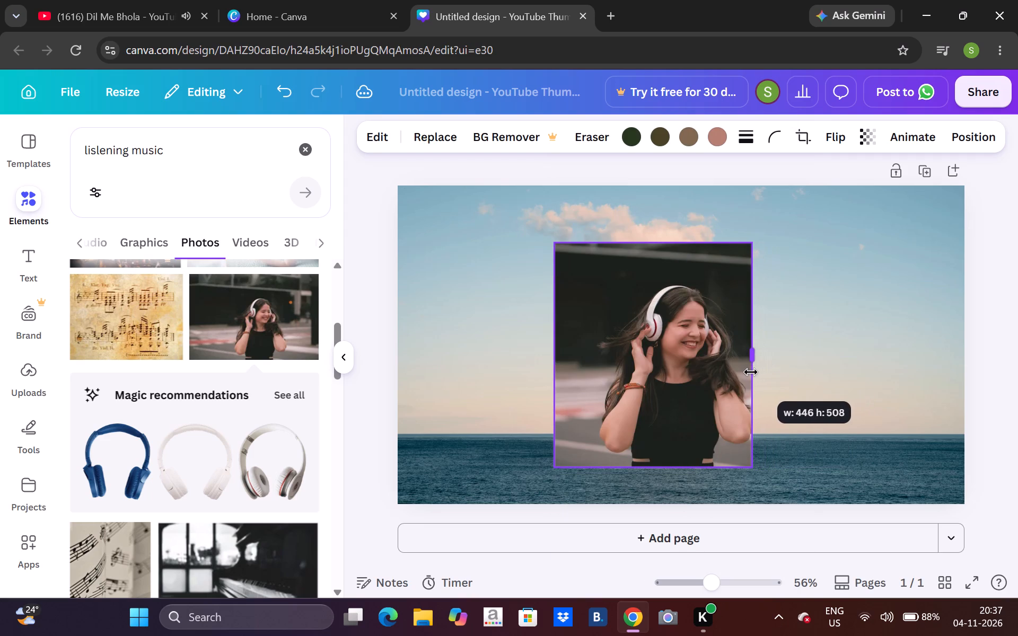
{"action": "left_click_drag", "start_coordinate": [751, 372], "coordinate": [759, 366]}
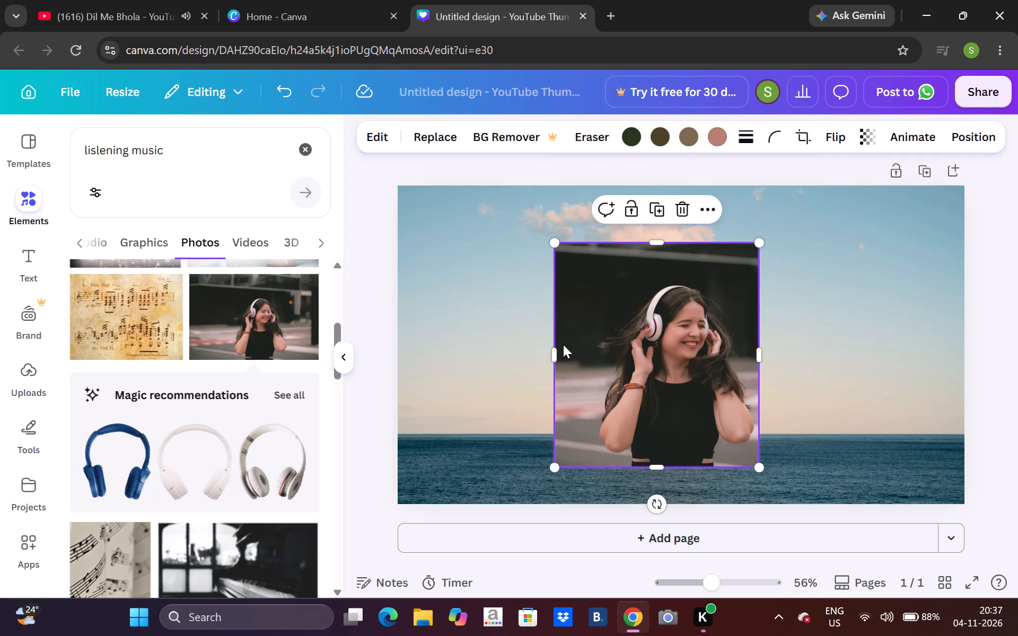
{"action": "left_click_drag", "start_coordinate": [552, 355], "coordinate": [564, 354]}
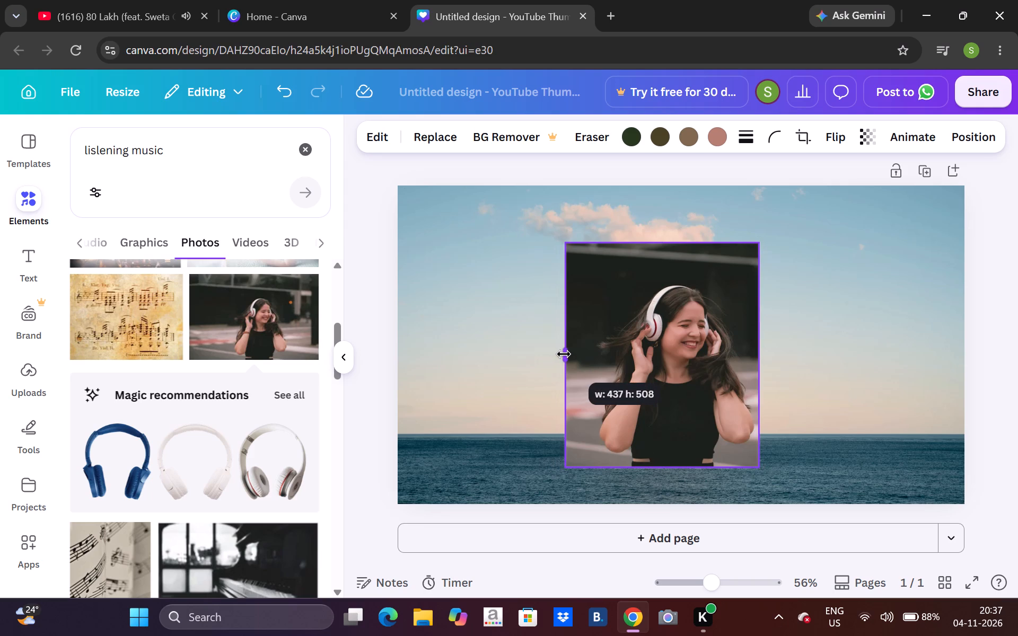
{"action": "left_click_drag", "start_coordinate": [564, 354], "coordinate": [573, 360]}
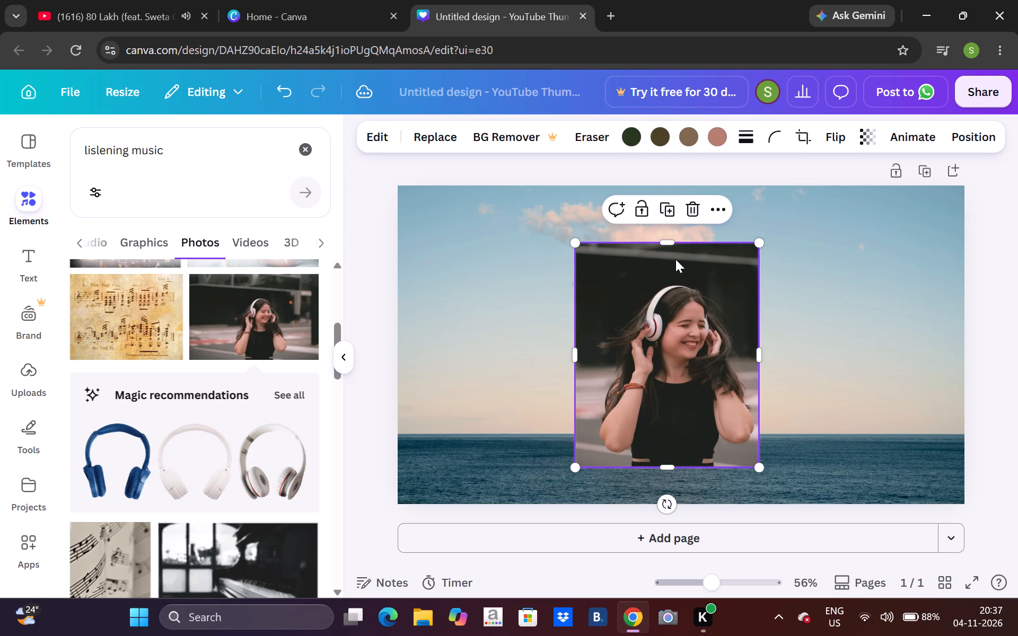
{"action": "left_click_drag", "start_coordinate": [668, 249], "coordinate": [678, 272]}
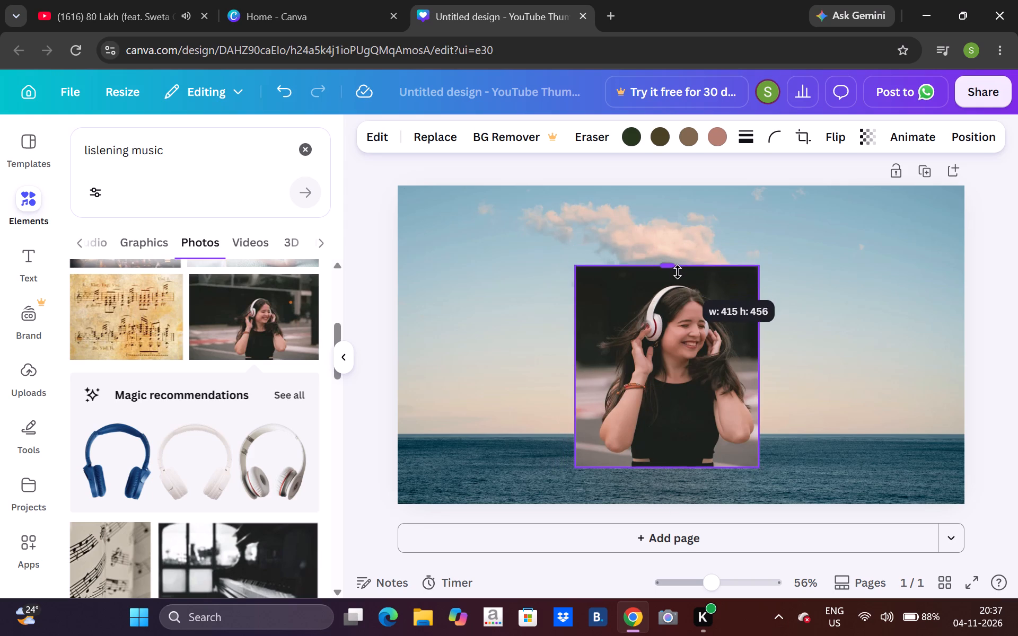
{"action": "left_click_drag", "start_coordinate": [678, 272], "coordinate": [680, 278]}
Move the cropped photo up so its bottom edge rests on the sea horizon.
{"action": "left_click_drag", "start_coordinate": [681, 322], "coordinate": [681, 301]}
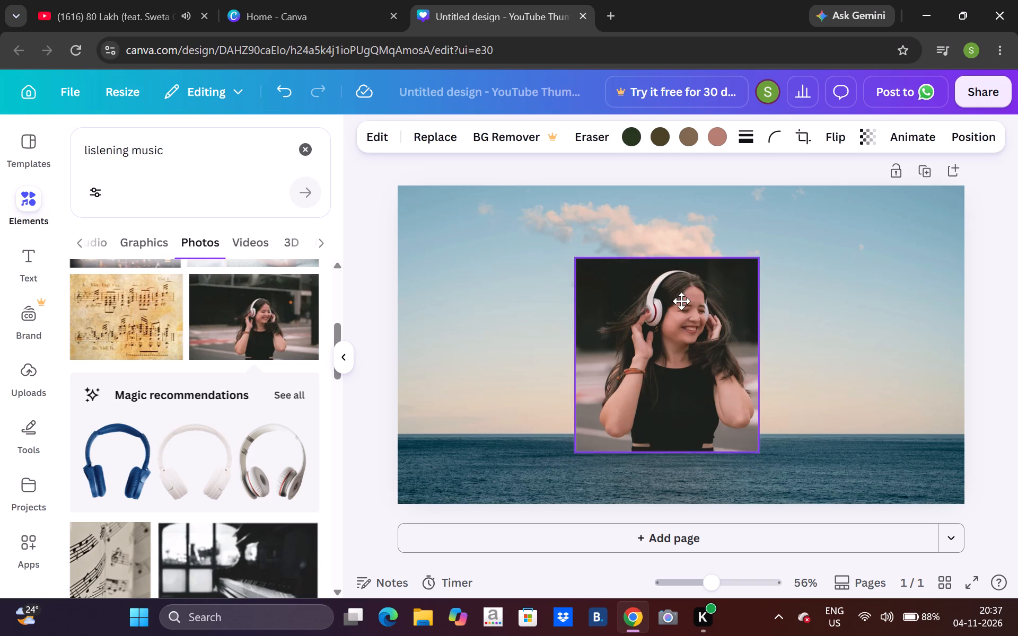
{"action": "left_click_drag", "start_coordinate": [681, 301], "coordinate": [684, 287]}
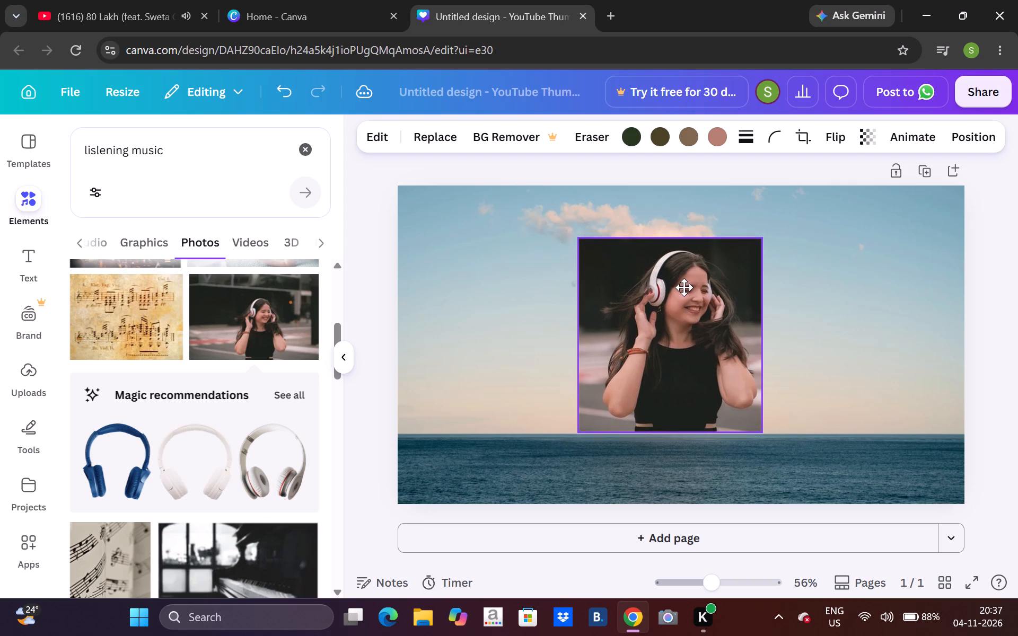
{"action": "left_click_drag", "start_coordinate": [684, 287], "coordinate": [684, 288]}
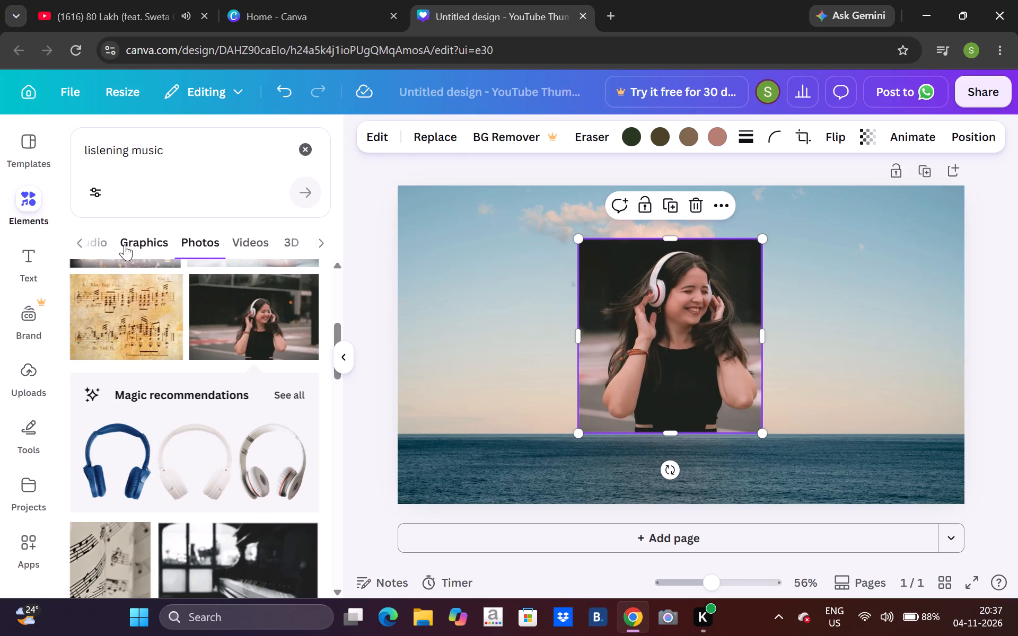
Look through the music note graphics, and replace the elements search with "spotify".
{"action": "left_click", "coordinate": [125, 244]}
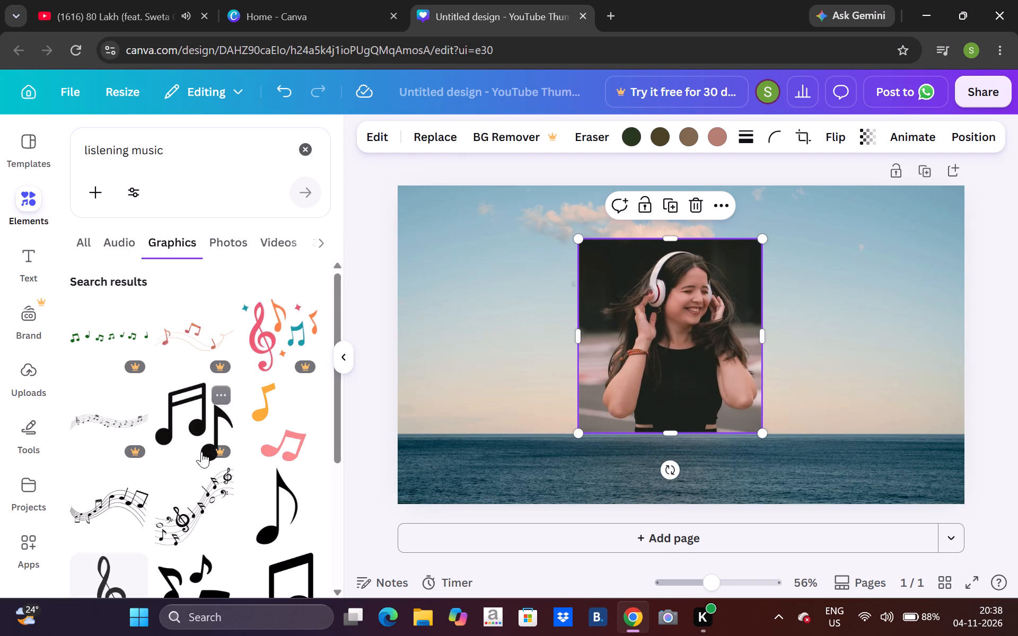
{"action": "left_click", "coordinate": [335, 536]}
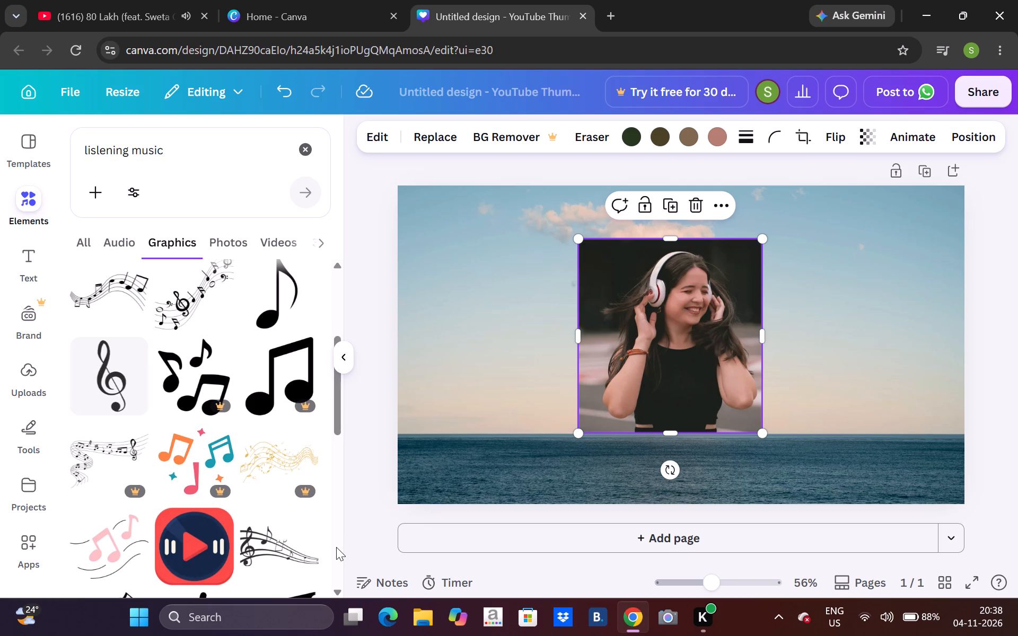
{"action": "left_click", "coordinate": [336, 547]}
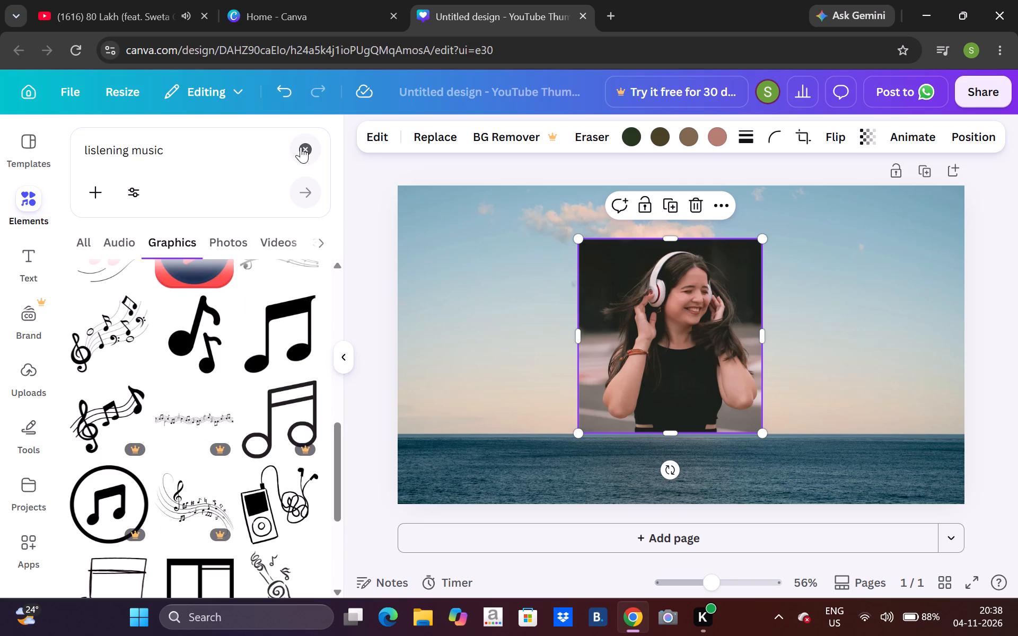
{"action": "left_click", "coordinate": [302, 148]}
{"action": "type", "text": "spot"}
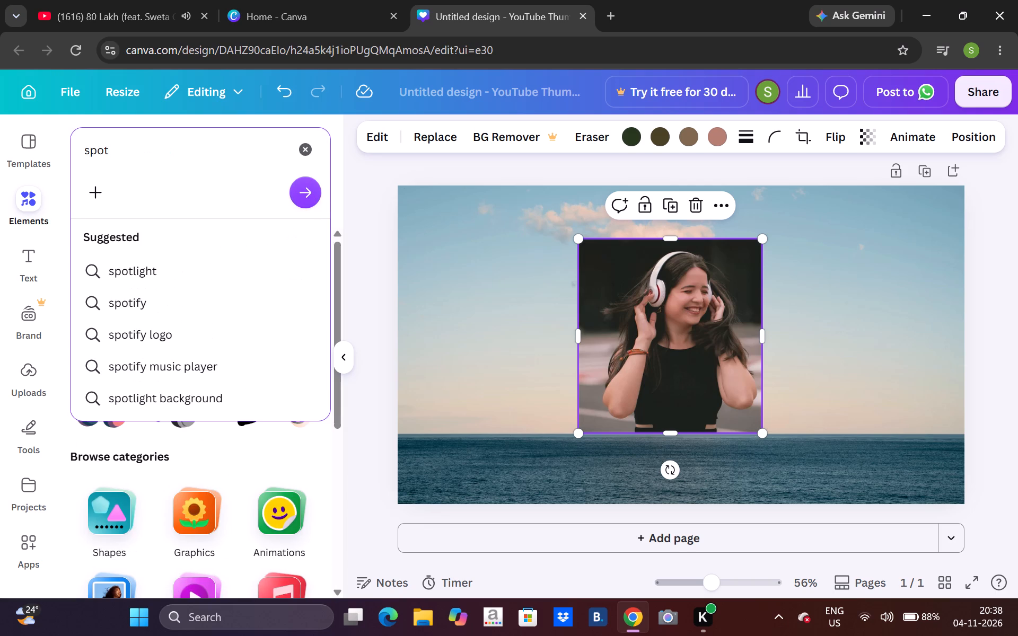
{"action": "left_click", "coordinate": [221, 306]}
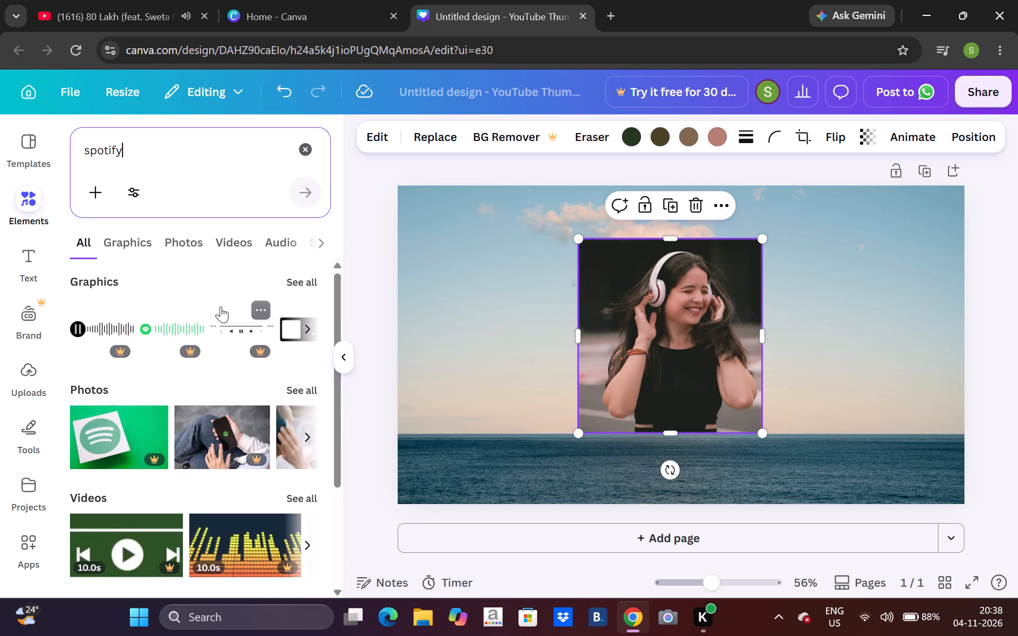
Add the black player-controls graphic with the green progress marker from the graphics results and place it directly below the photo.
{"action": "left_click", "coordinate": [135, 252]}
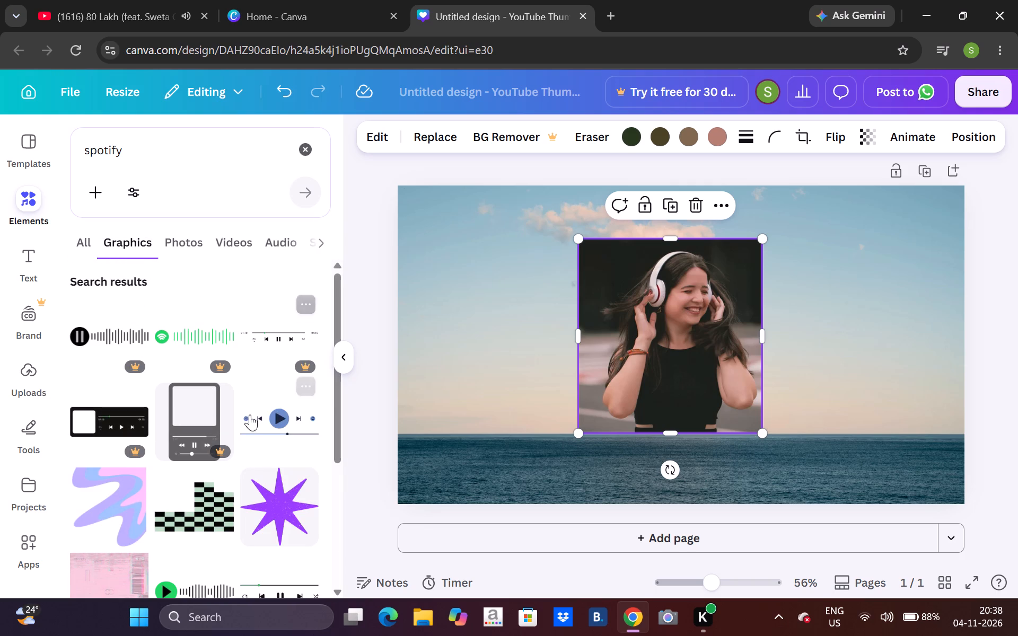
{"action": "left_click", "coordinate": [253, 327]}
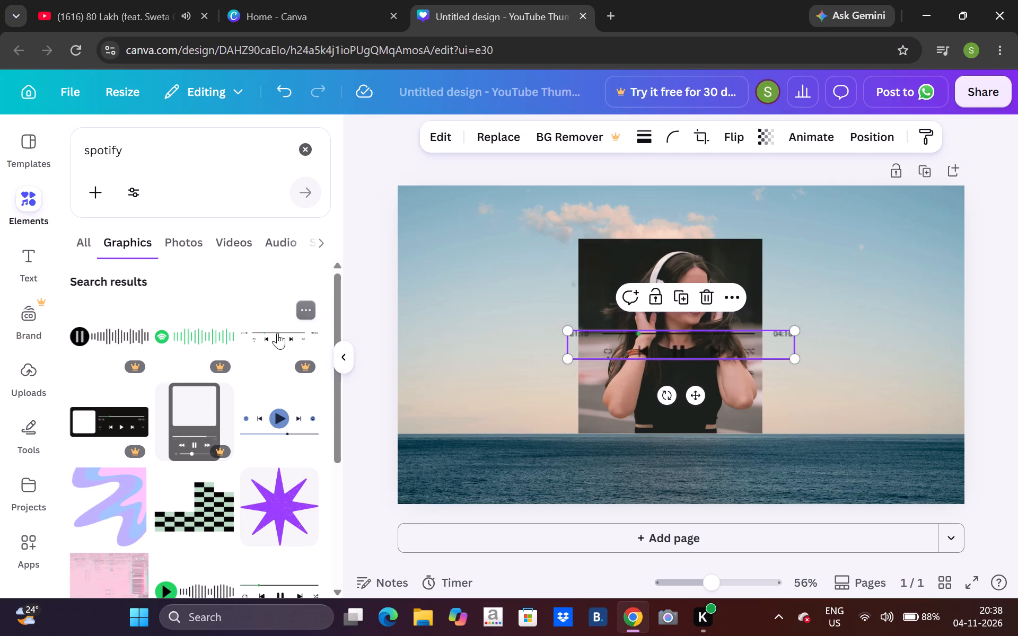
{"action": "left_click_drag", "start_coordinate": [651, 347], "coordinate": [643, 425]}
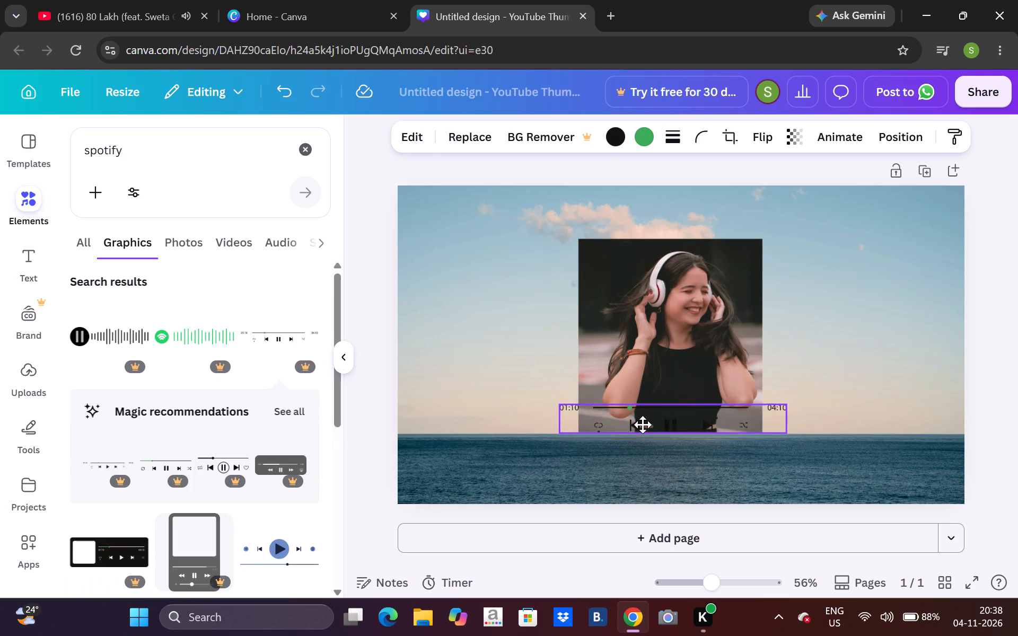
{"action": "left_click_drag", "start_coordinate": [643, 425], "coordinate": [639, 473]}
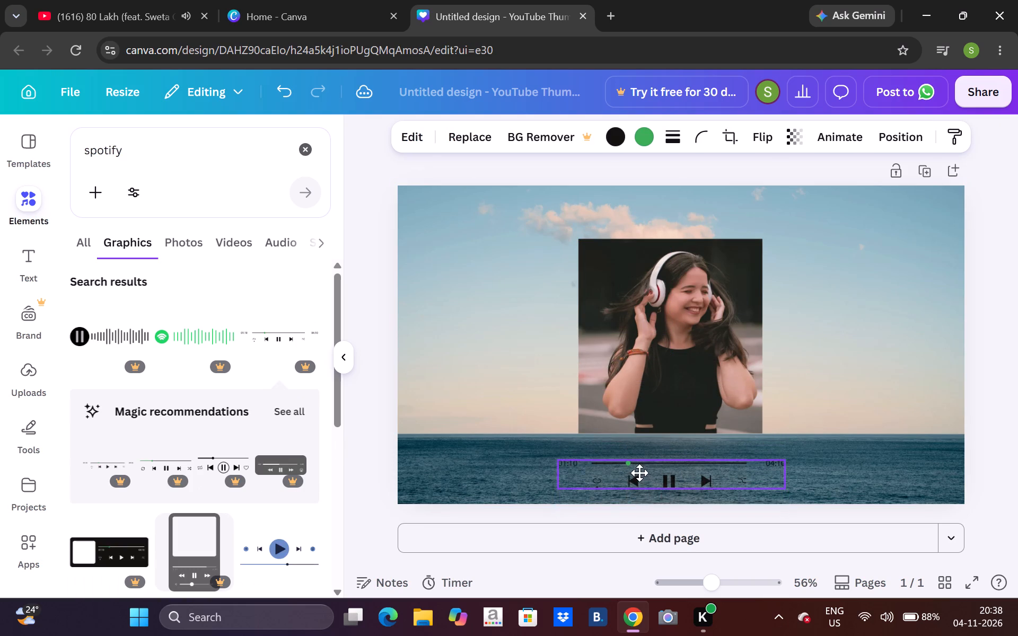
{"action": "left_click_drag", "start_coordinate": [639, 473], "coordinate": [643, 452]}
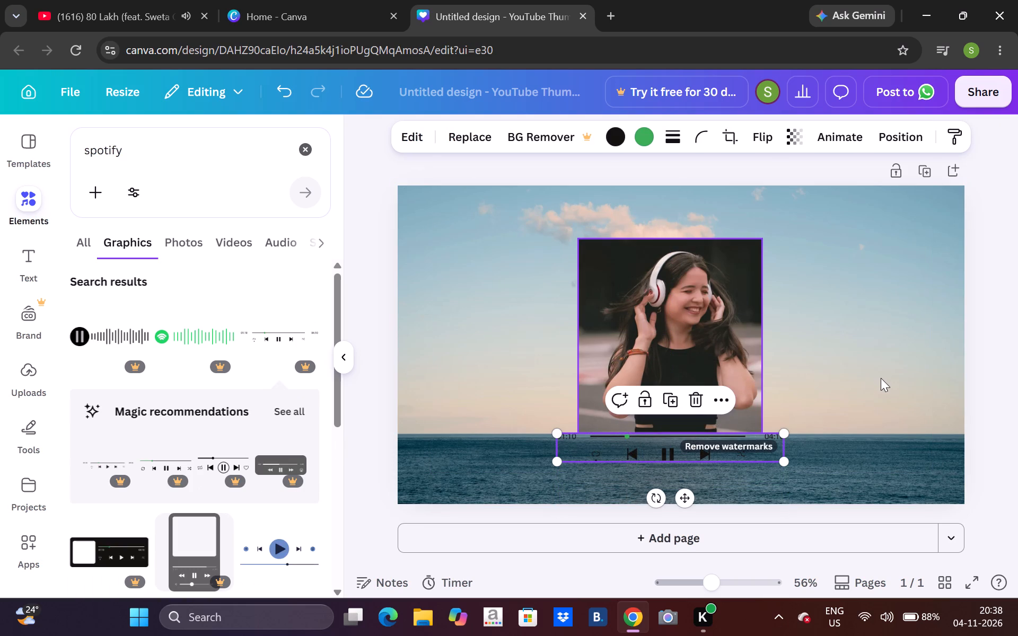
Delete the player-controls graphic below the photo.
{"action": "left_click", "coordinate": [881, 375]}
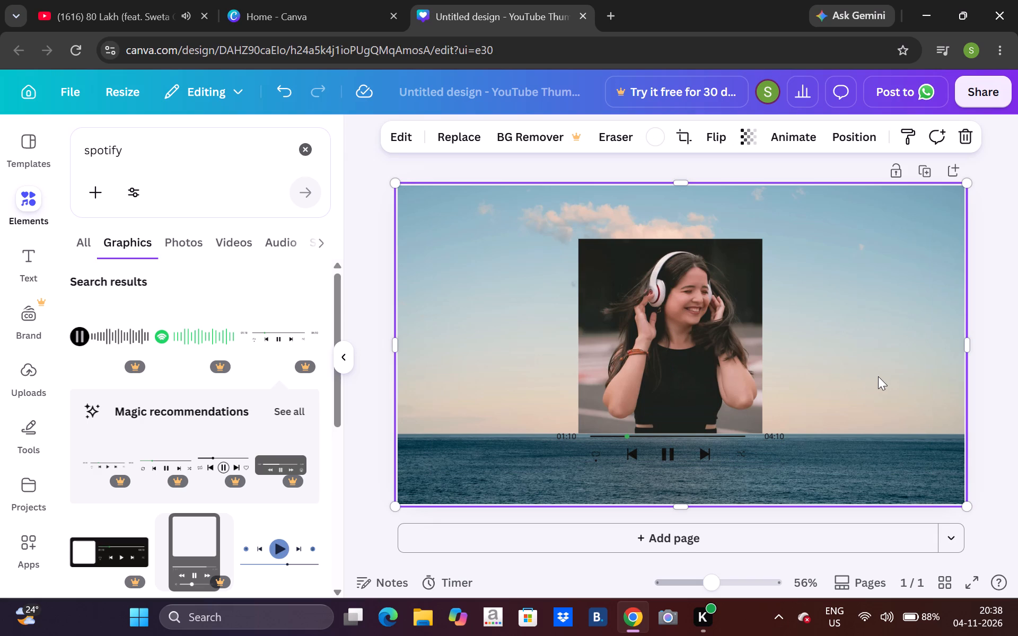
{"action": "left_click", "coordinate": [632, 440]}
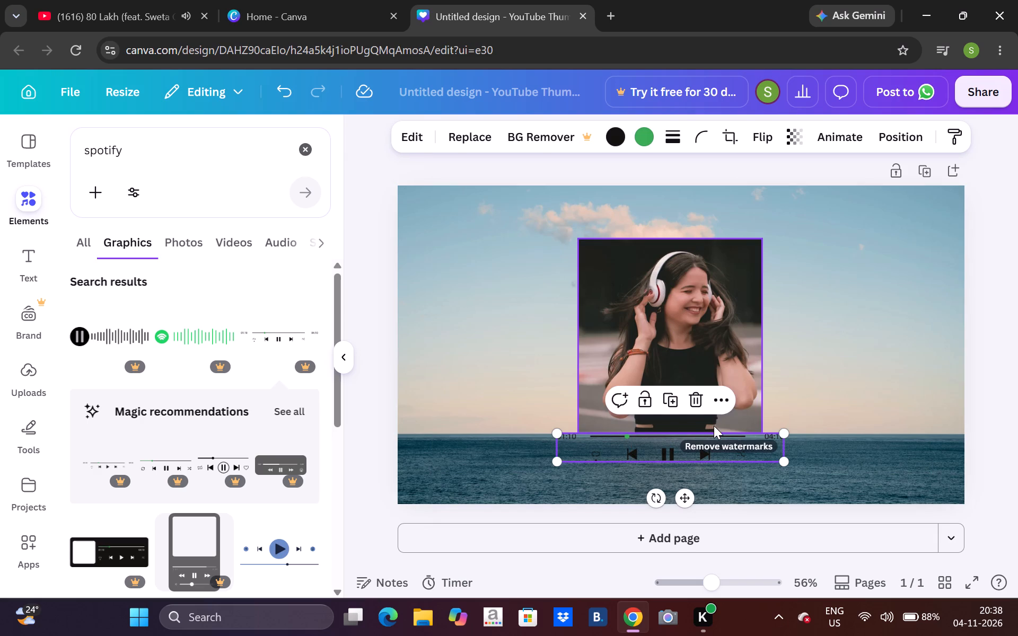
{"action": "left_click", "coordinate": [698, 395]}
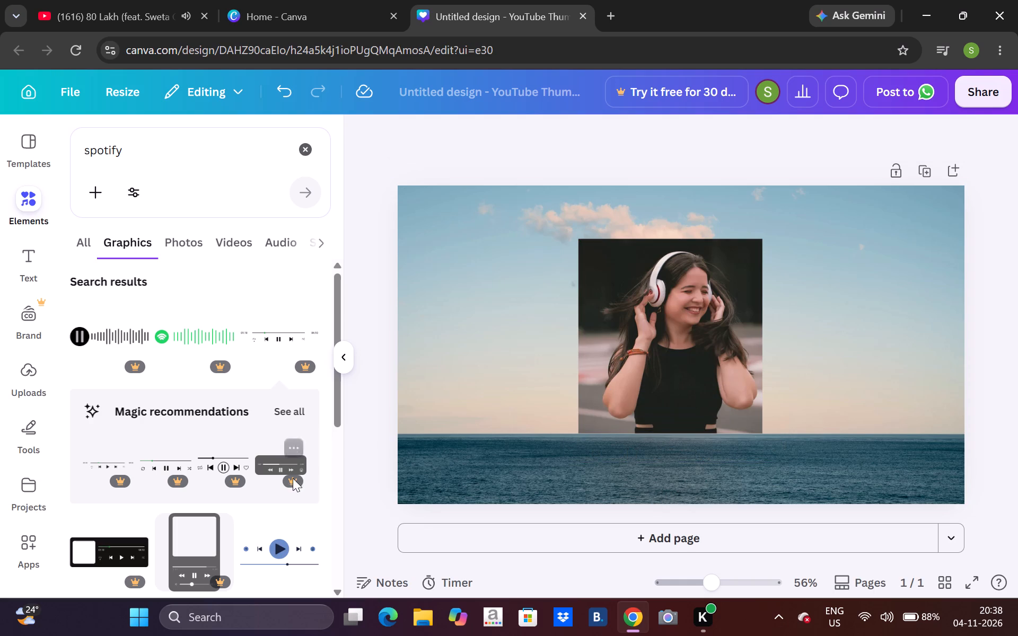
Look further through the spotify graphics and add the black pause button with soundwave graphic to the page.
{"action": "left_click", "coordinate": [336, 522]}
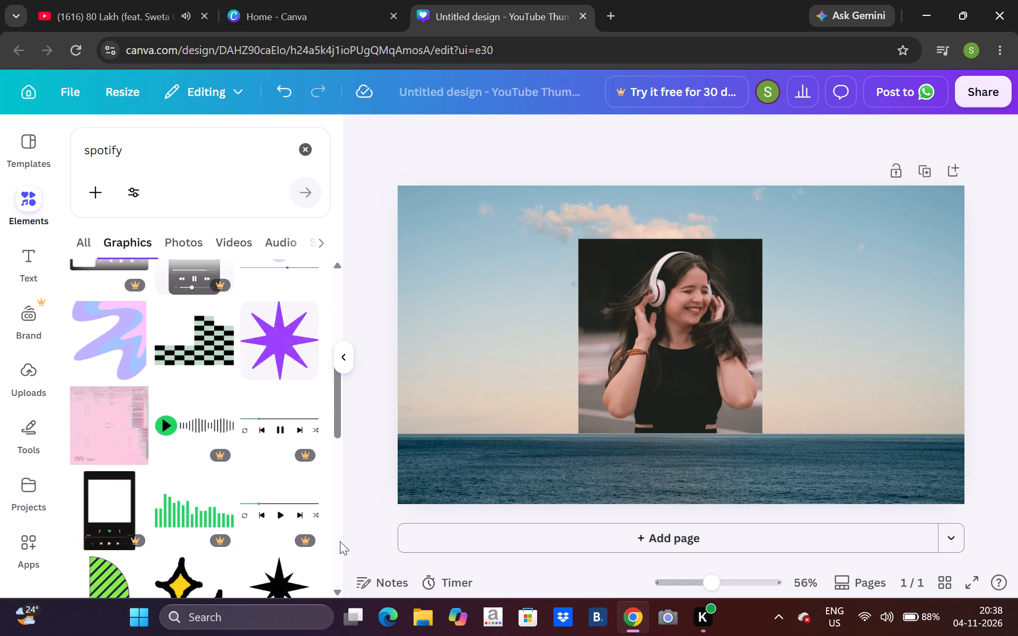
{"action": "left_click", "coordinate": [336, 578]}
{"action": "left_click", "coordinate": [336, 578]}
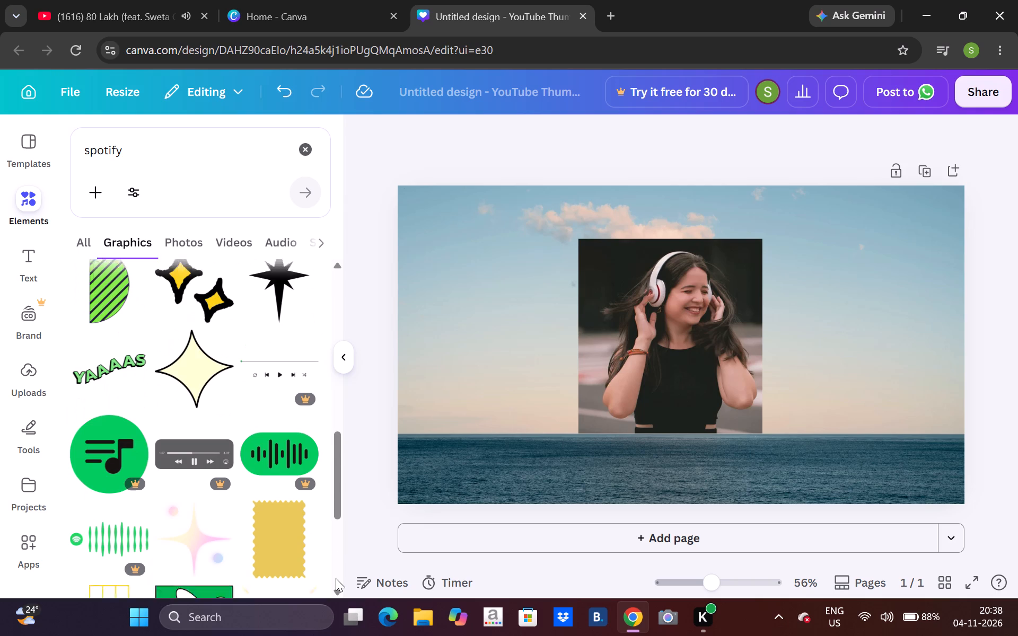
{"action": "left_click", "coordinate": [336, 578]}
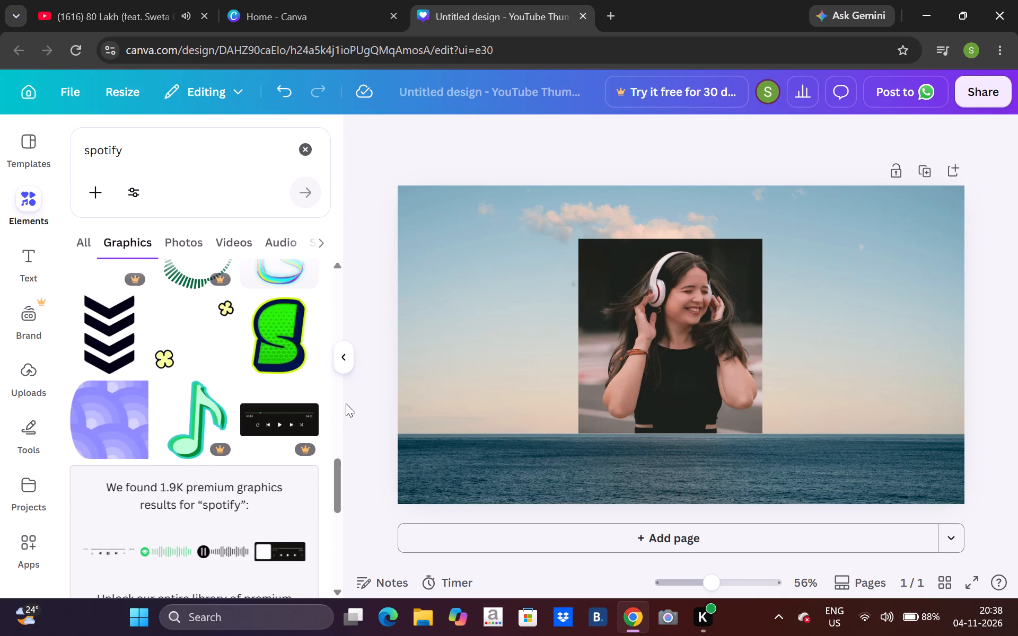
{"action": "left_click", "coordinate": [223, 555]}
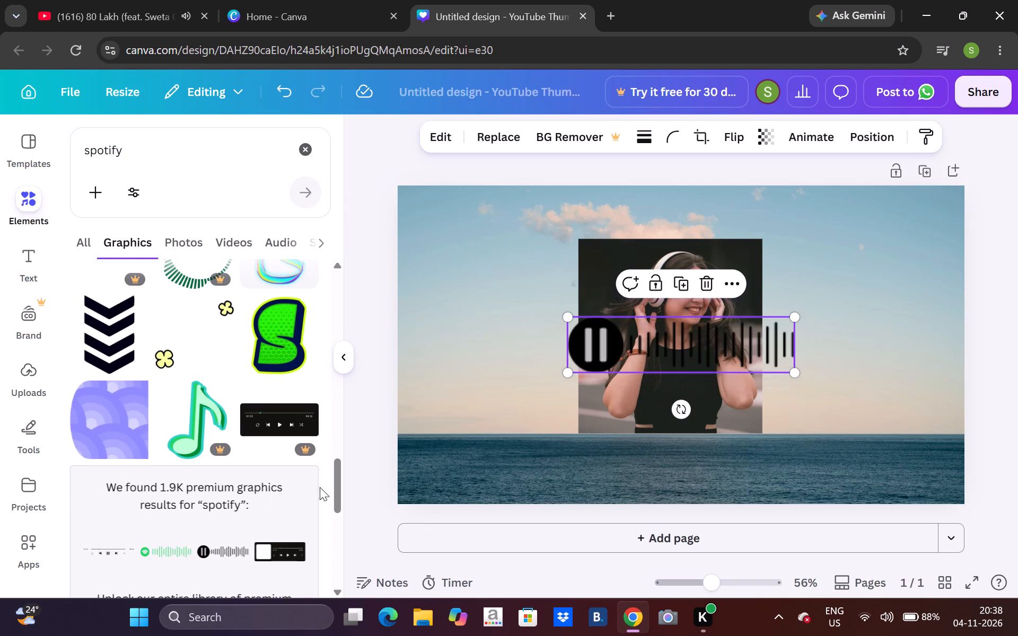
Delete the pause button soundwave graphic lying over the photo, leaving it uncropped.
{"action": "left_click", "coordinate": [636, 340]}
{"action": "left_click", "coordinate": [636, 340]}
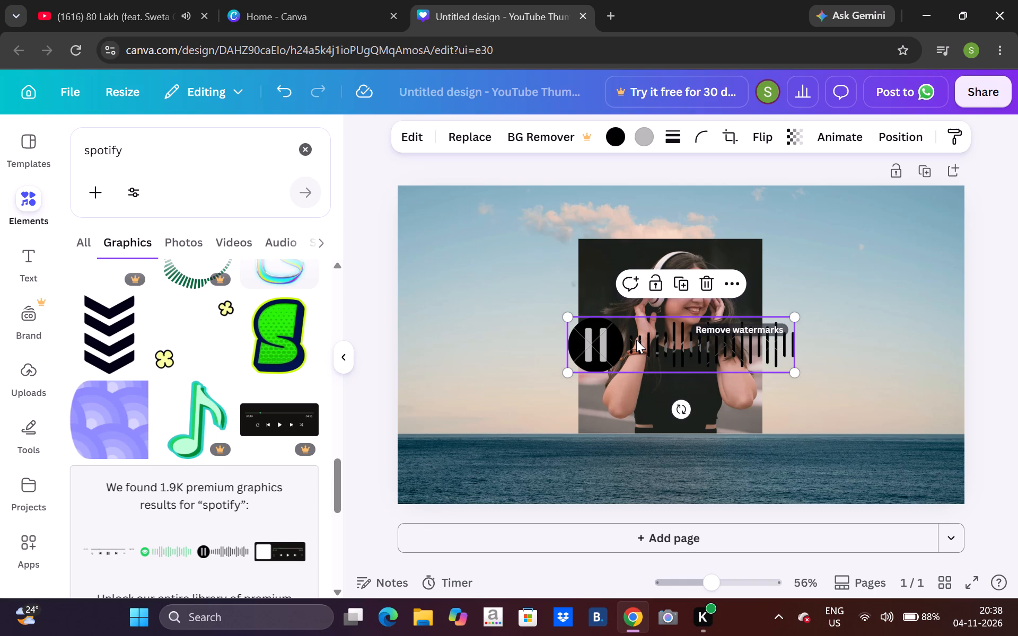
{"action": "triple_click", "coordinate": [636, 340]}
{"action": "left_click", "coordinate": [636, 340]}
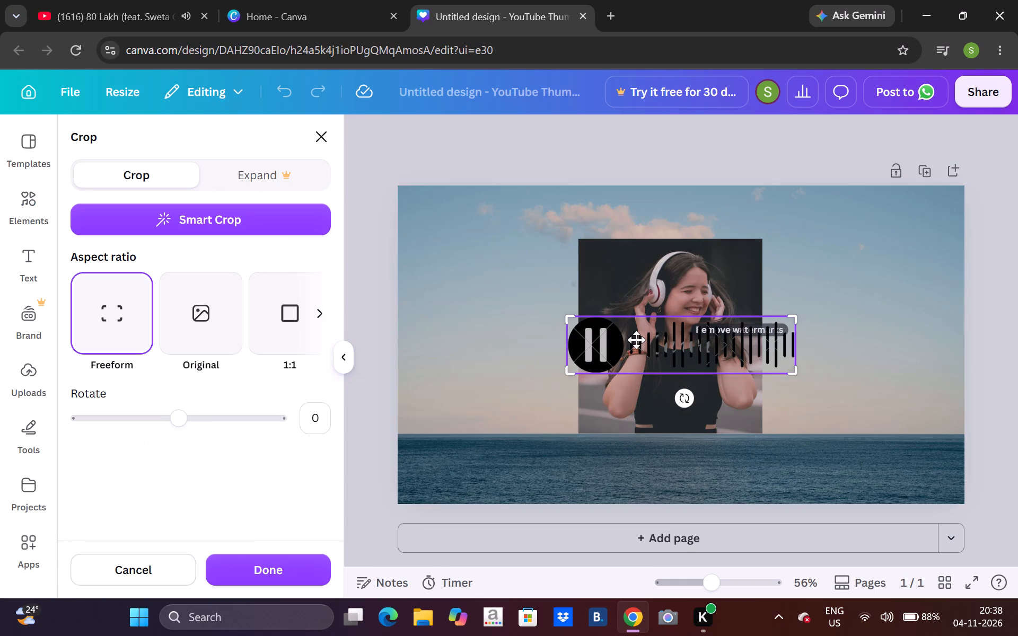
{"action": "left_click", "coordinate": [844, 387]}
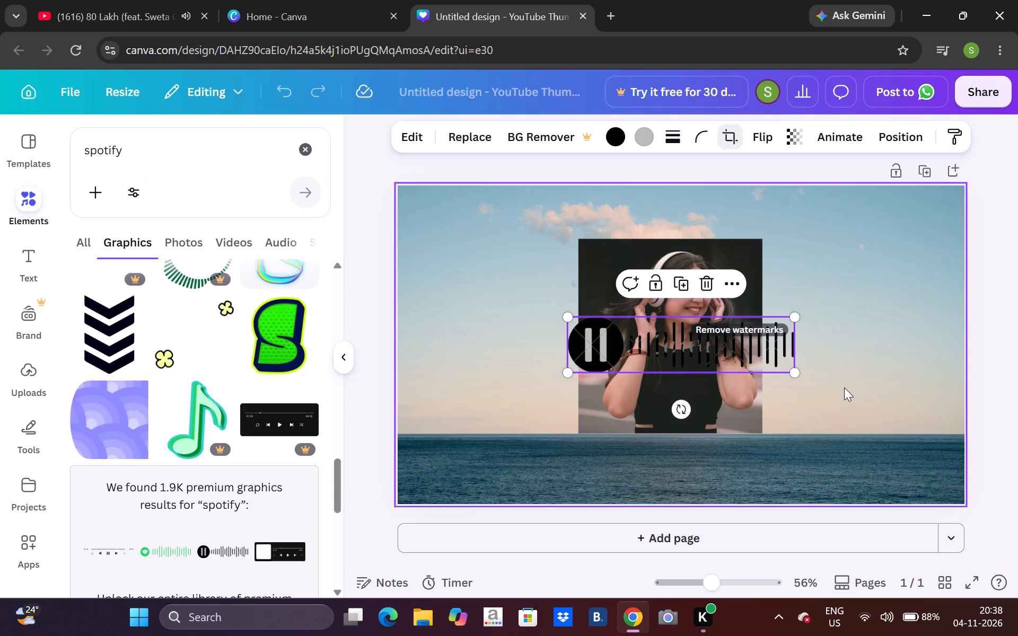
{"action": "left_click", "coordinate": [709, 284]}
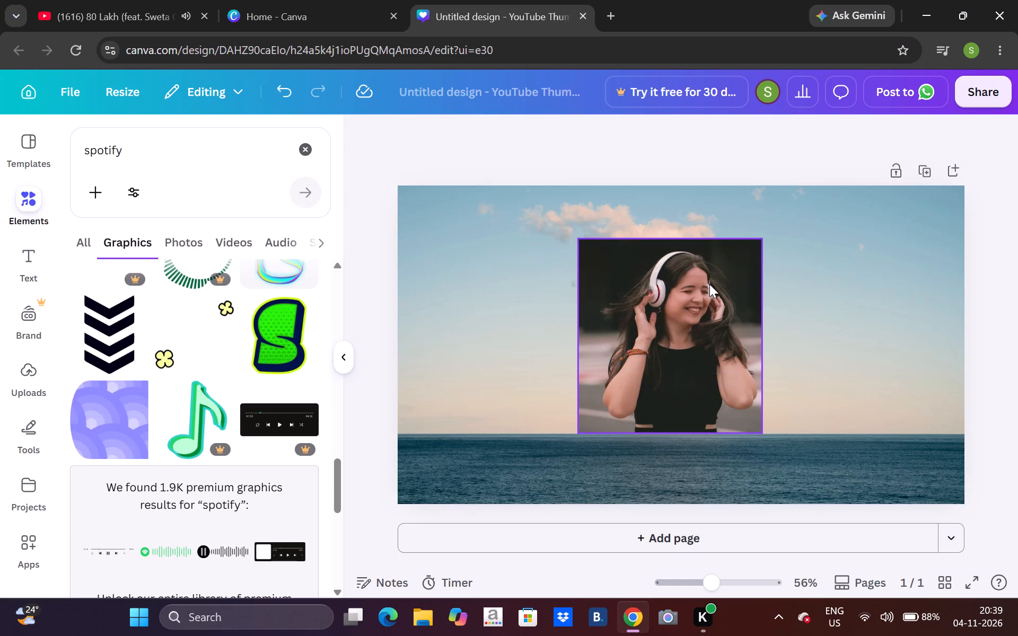
Add the green soundwave graphic from the spotify graphics, shrink it to about the photo's width and place it across the photo.
{"action": "left_click", "coordinate": [336, 515]}
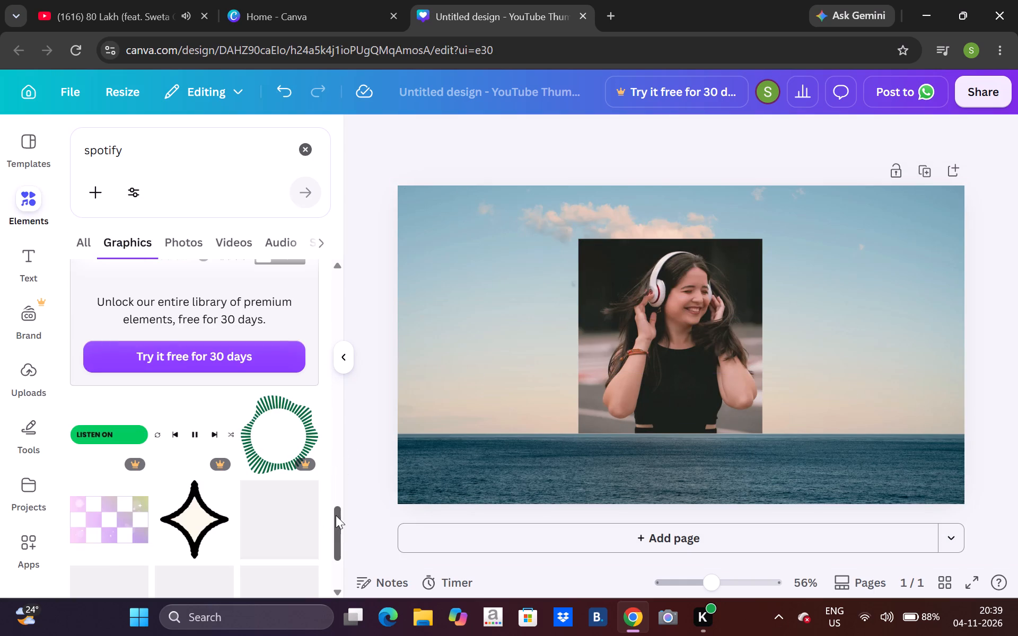
{"action": "left_click", "coordinate": [339, 571]}
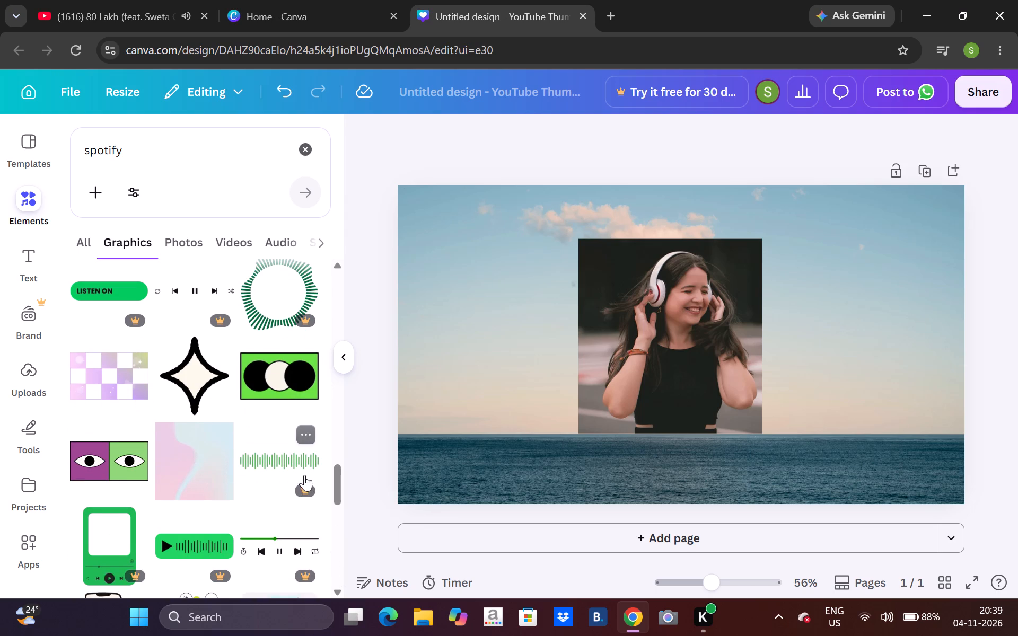
{"action": "left_click", "coordinate": [296, 466]}
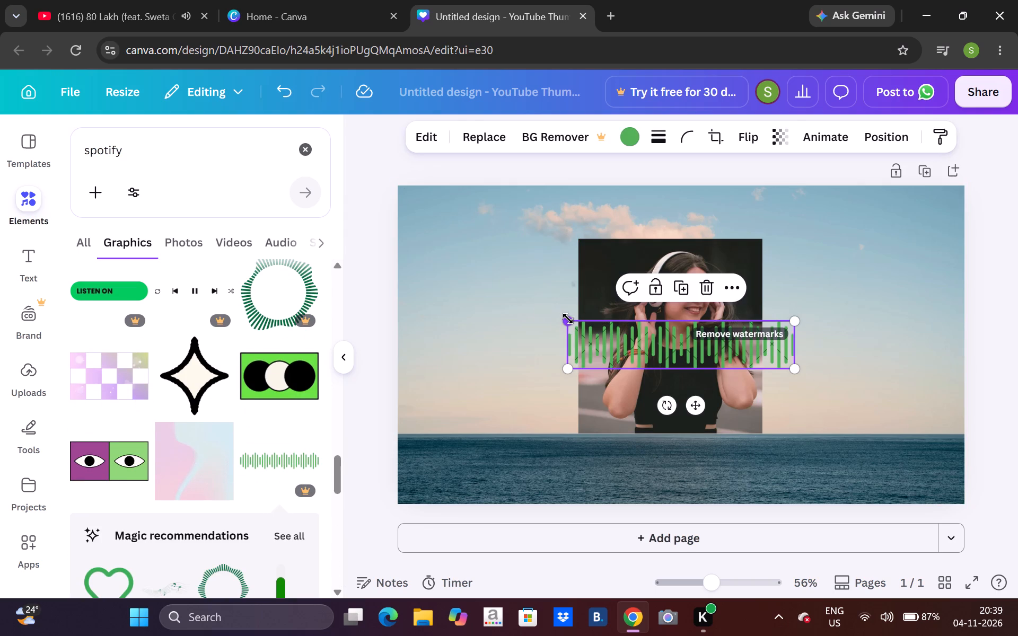
{"action": "left_click_drag", "start_coordinate": [569, 321], "coordinate": [615, 352]}
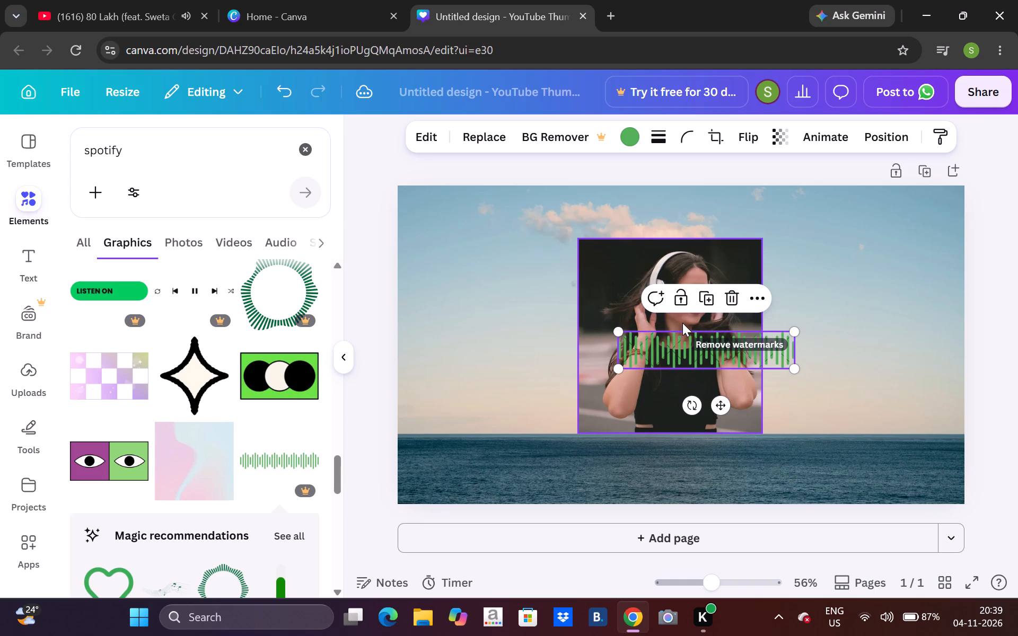
{"action": "left_click_drag", "start_coordinate": [691, 339], "coordinate": [659, 337]}
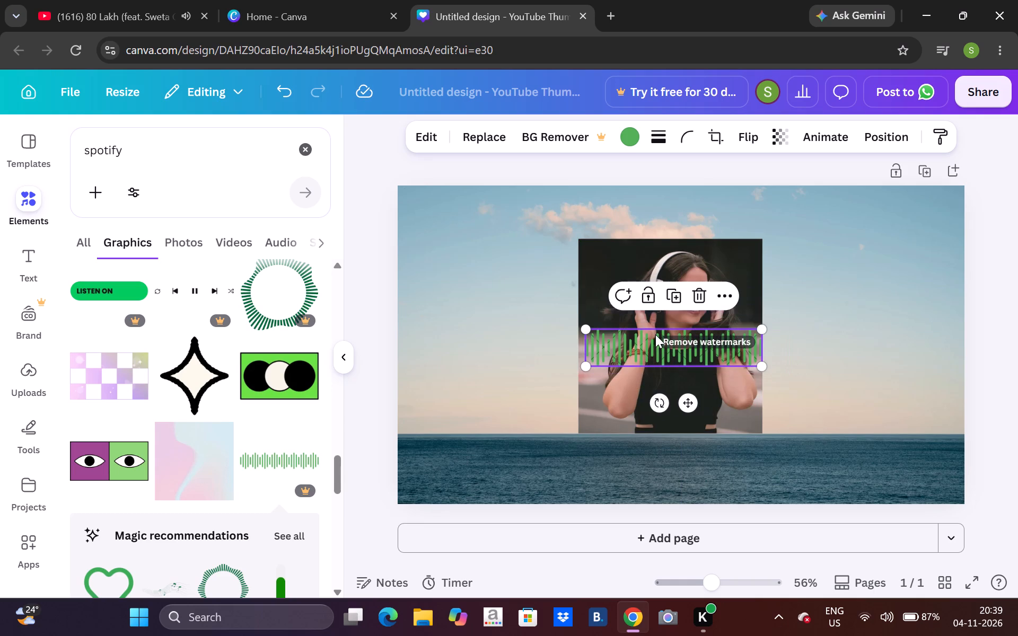
Try several colours on the soundwave graphic, including light grey, white, orange and yellow, and settle on light lime green.
{"action": "left_click", "coordinate": [628, 141]}
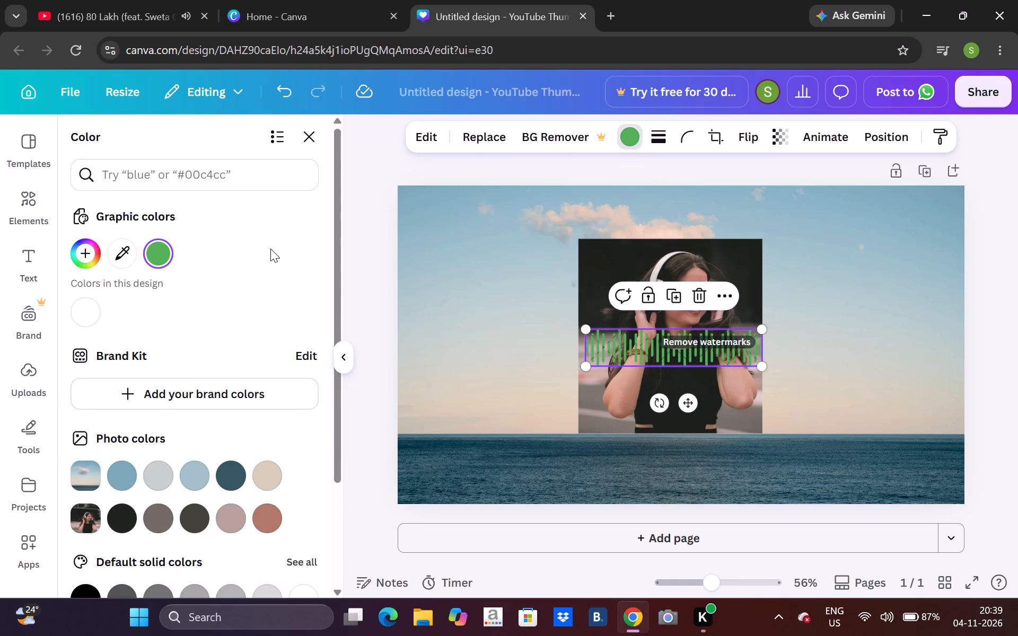
{"action": "left_click", "coordinate": [128, 481]}
{"action": "left_click", "coordinate": [168, 472]}
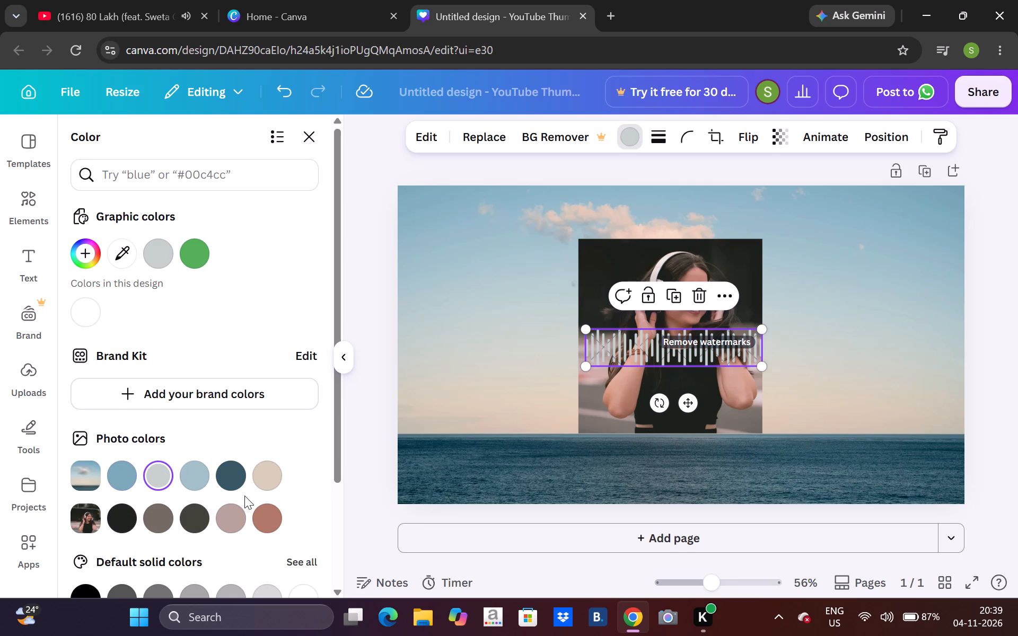
{"action": "left_click", "coordinate": [336, 536]}
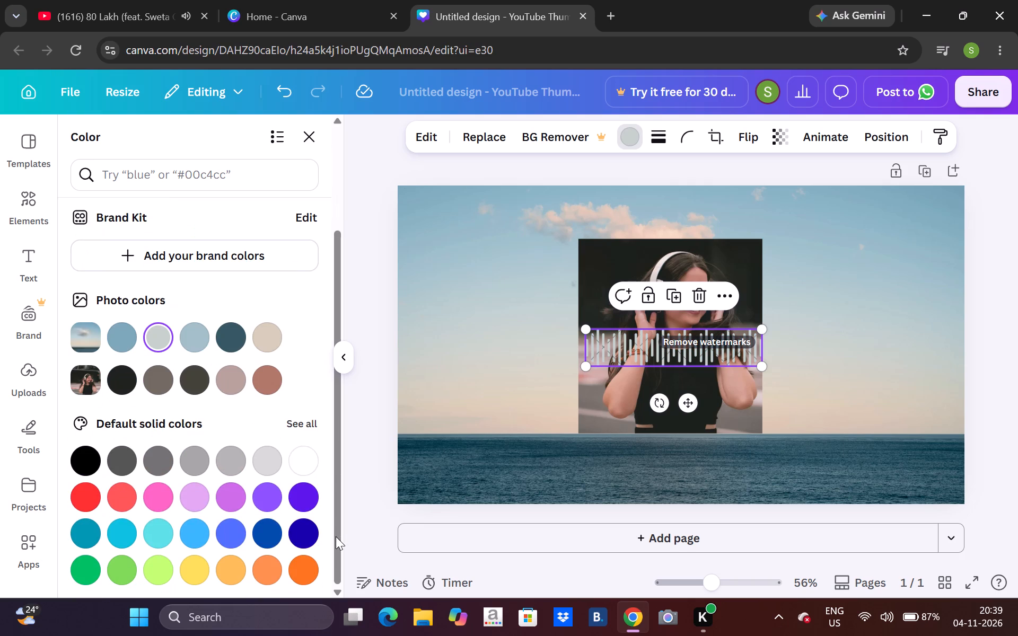
{"action": "left_click", "coordinate": [292, 458]}
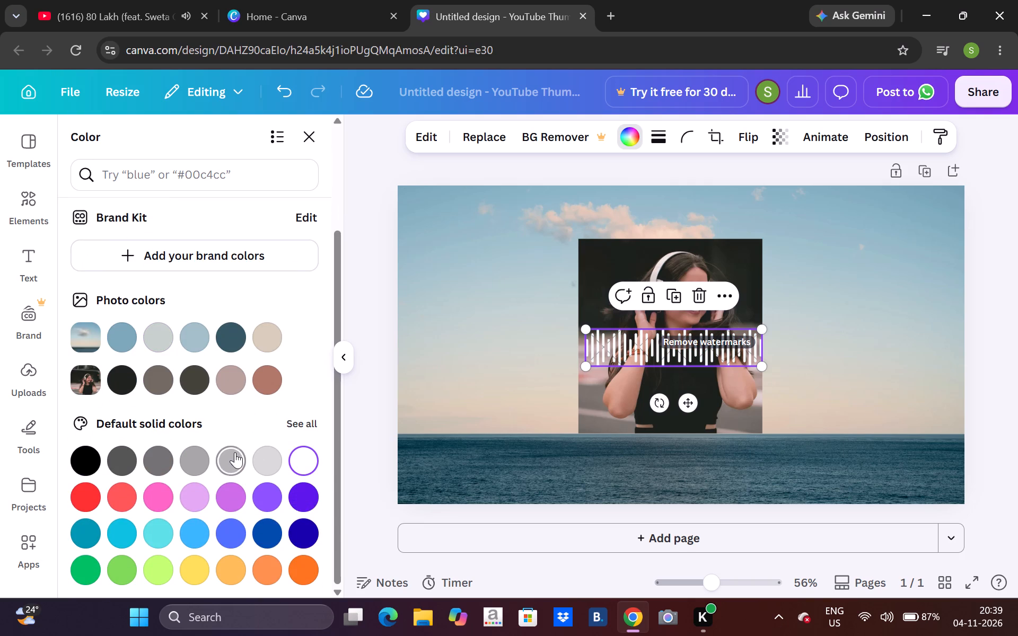
{"action": "left_click", "coordinate": [235, 452]}
{"action": "left_click", "coordinate": [296, 458]}
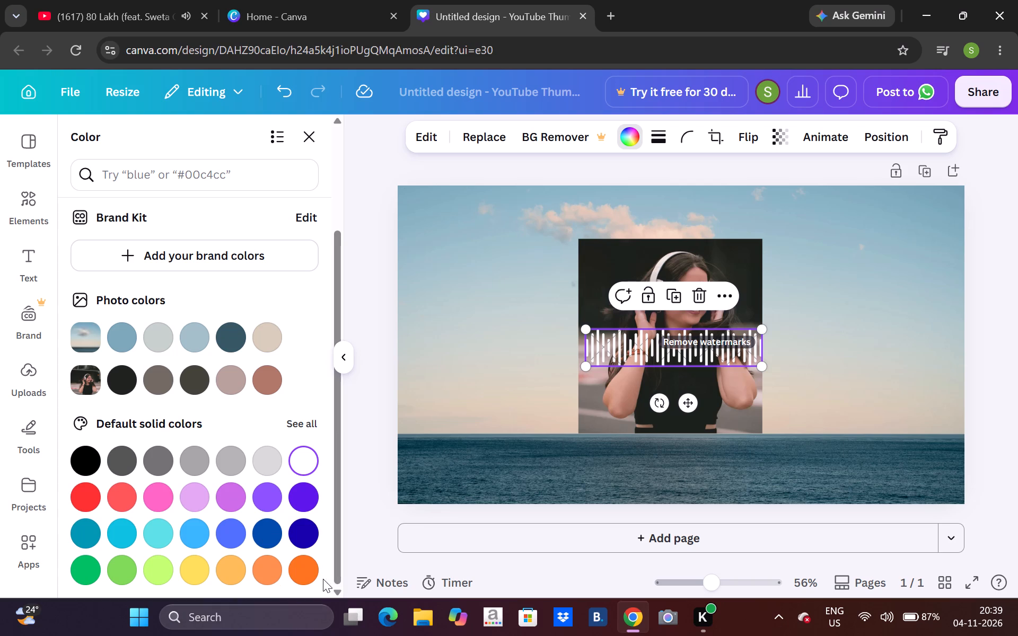
{"action": "left_click", "coordinate": [294, 568]}
{"action": "left_click", "coordinate": [238, 557]}
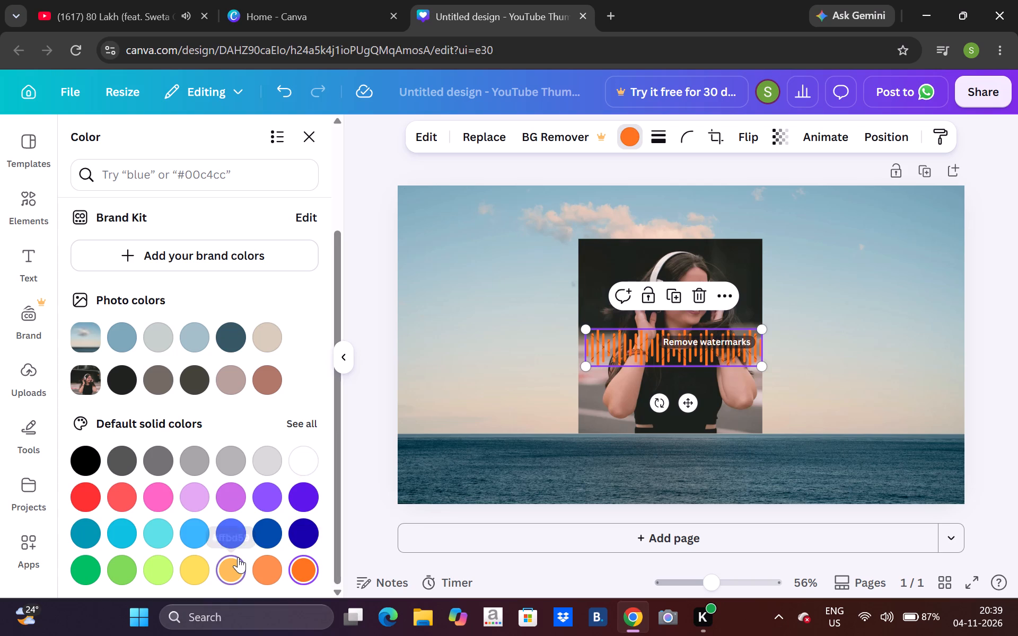
{"action": "left_click", "coordinate": [185, 566]}
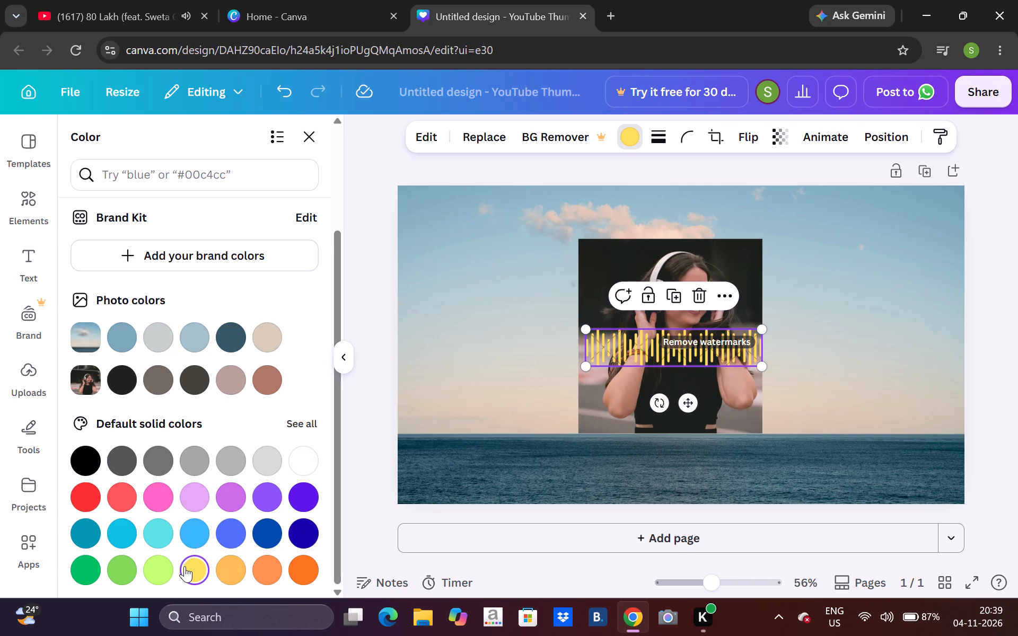
{"action": "left_click", "coordinate": [179, 565]}
{"action": "left_click_drag", "start_coordinate": [179, 565], "coordinate": [156, 566]}
{"action": "left_click", "coordinate": [156, 566]}
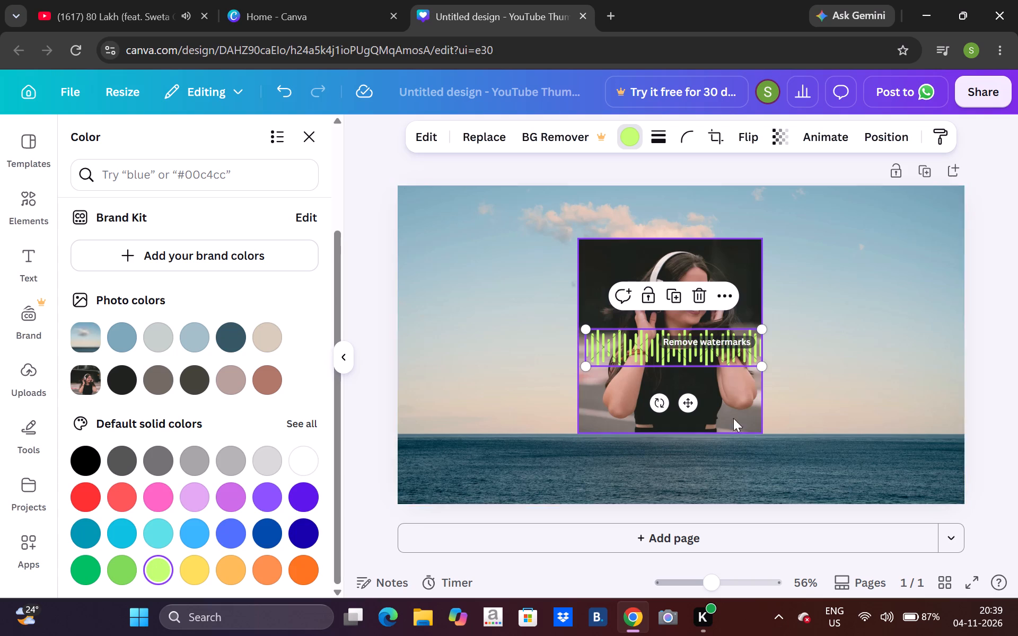
{"action": "left_click", "coordinate": [801, 354]}
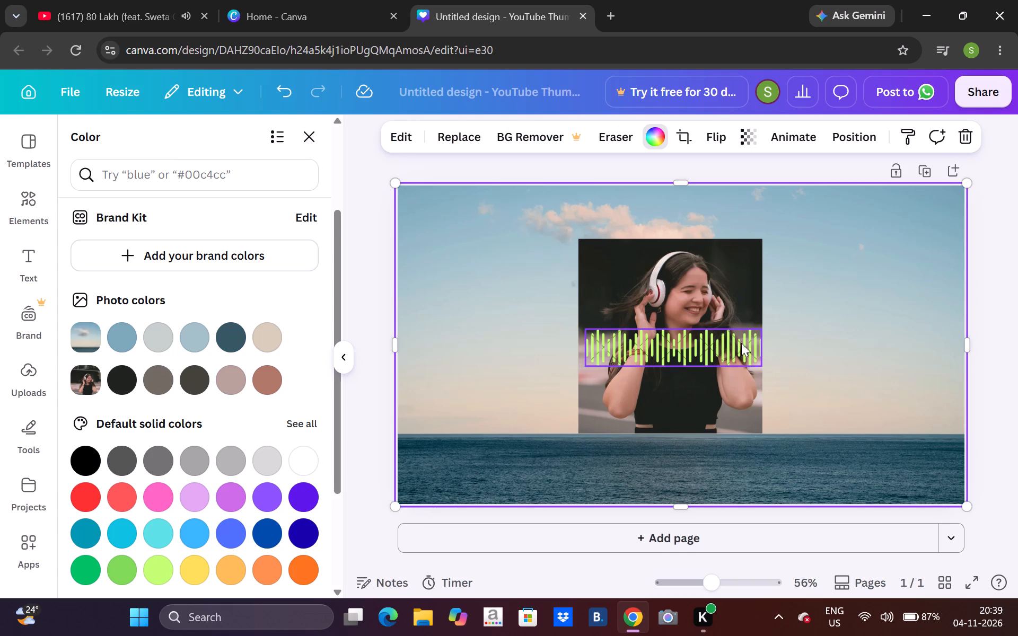
Nudge the soundwave graphic down to the woman's chest and slightly right within the photo, and close the colour settings.
{"action": "left_click", "coordinate": [713, 345]}
{"action": "key", "text": "Down"}
{"action": "key", "text": "Down"}
{"action": "key", "text": "Down"}
{"action": "key", "text": "Down"}
{"action": "key", "text": "Down"}
{"action": "key", "text": "Down"}
{"action": "key", "text": "Down"}
{"action": "key", "text": "Down"}
{"action": "key", "text": "Down"}
{"action": "key", "text": "Down"}
{"action": "key", "text": "Down"}
{"action": "key", "text": "Down"}
{"action": "key", "text": "Down"}
{"action": "key", "text": "Down"}
{"action": "key", "text": "Down"}
{"action": "key", "text": "Down"}
{"action": "key", "text": "Down"}
{"action": "key", "text": "Down"}
{"action": "key", "text": "Down"}
{"action": "key", "text": "Down"}
{"action": "key", "text": "Down"}
{"action": "key", "text": "Down"}
{"action": "key", "text": "Down"}
{"action": "key", "text": "Down"}
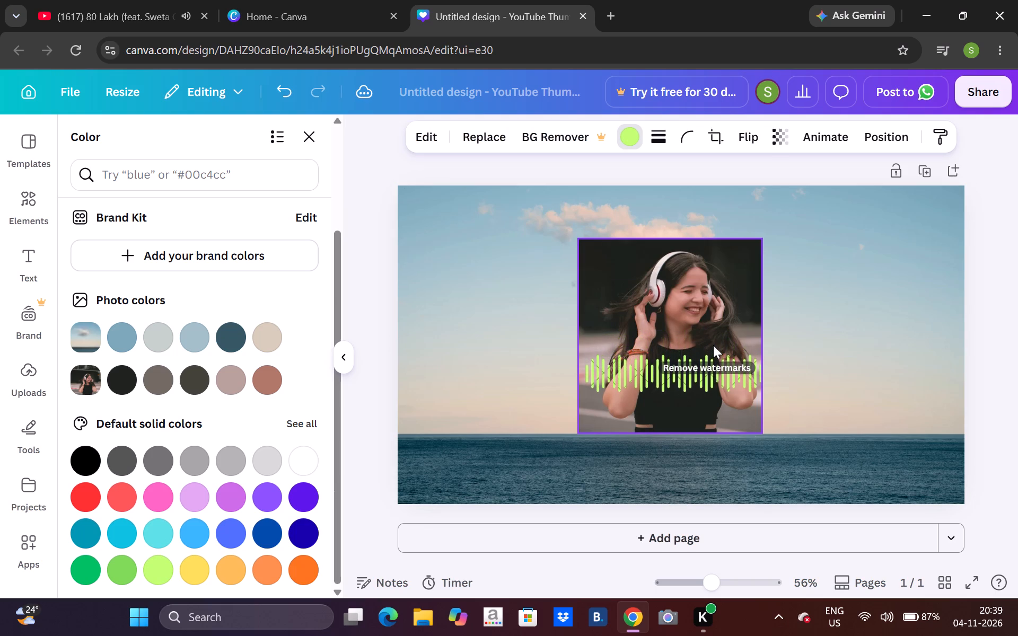
{"action": "key", "text": "Right"}
{"action": "key", "text": "Right"}
{"action": "key", "text": "Right"}
{"action": "key", "text": "Right"}
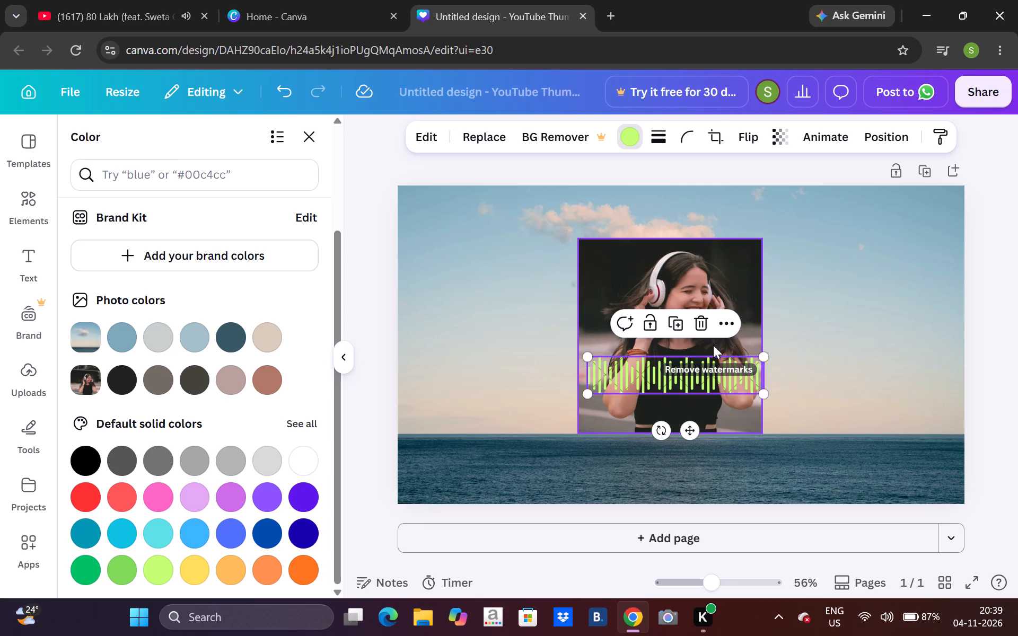
{"action": "key", "text": "Left"}
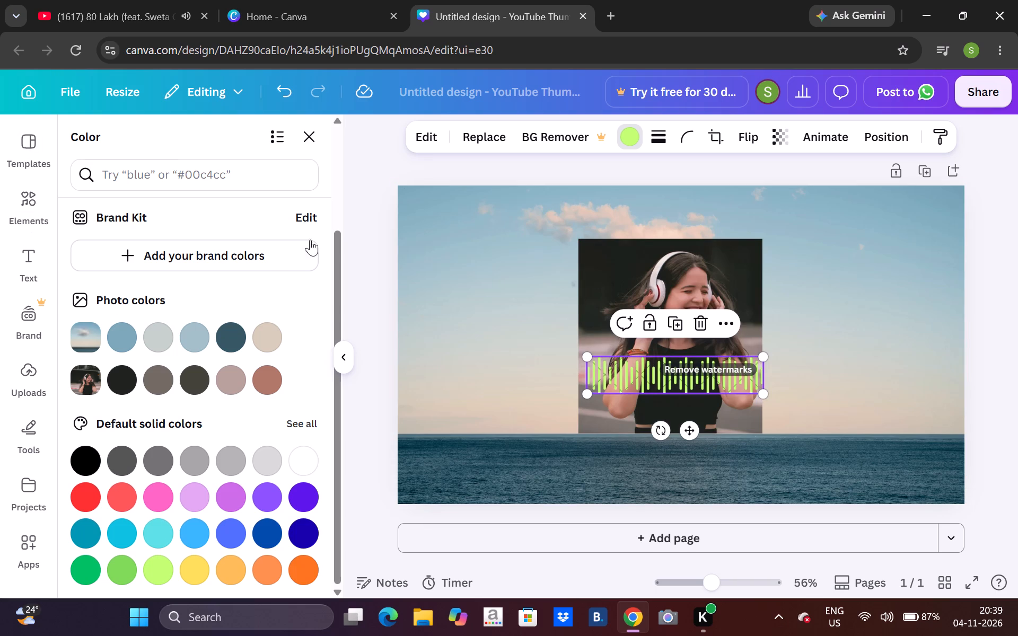
{"action": "left_click", "coordinate": [455, 230]}
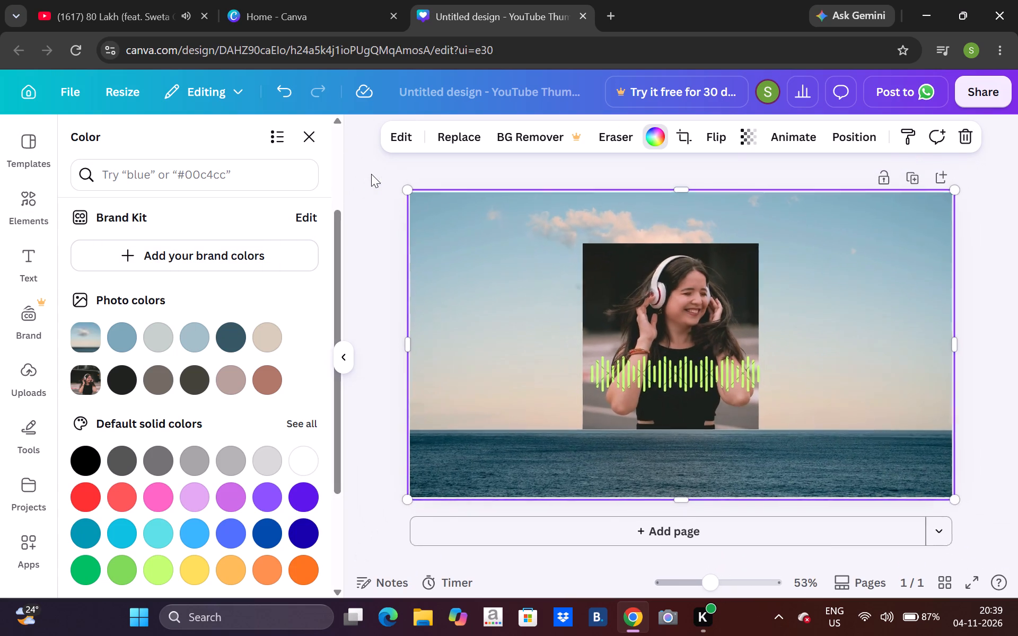
{"action": "left_click", "coordinate": [313, 138]}
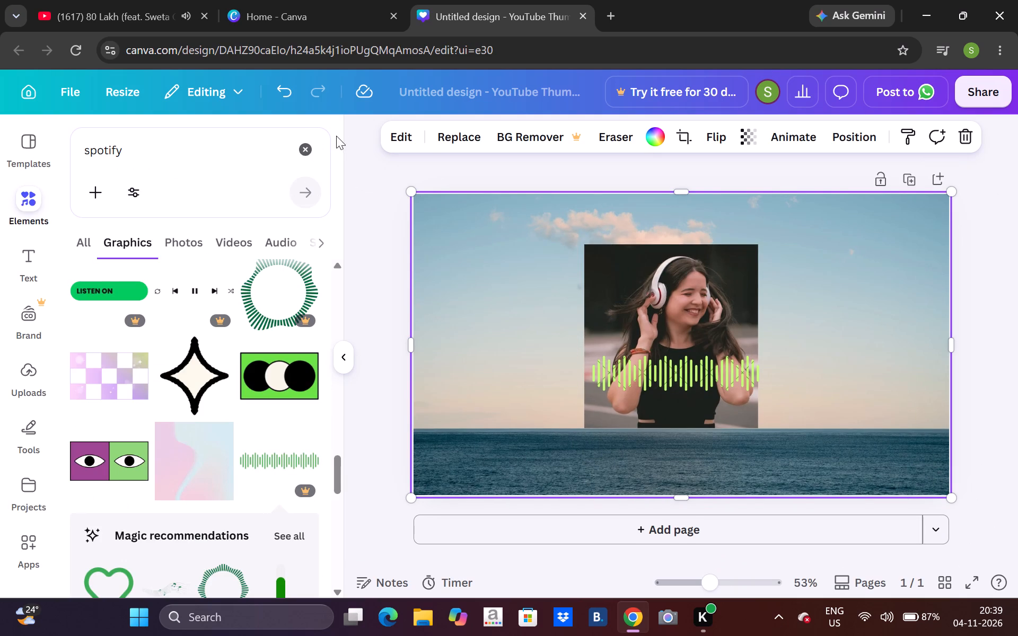
Search the elements for line and add the straight Line shape to the page.
{"action": "left_click", "coordinate": [309, 152]}
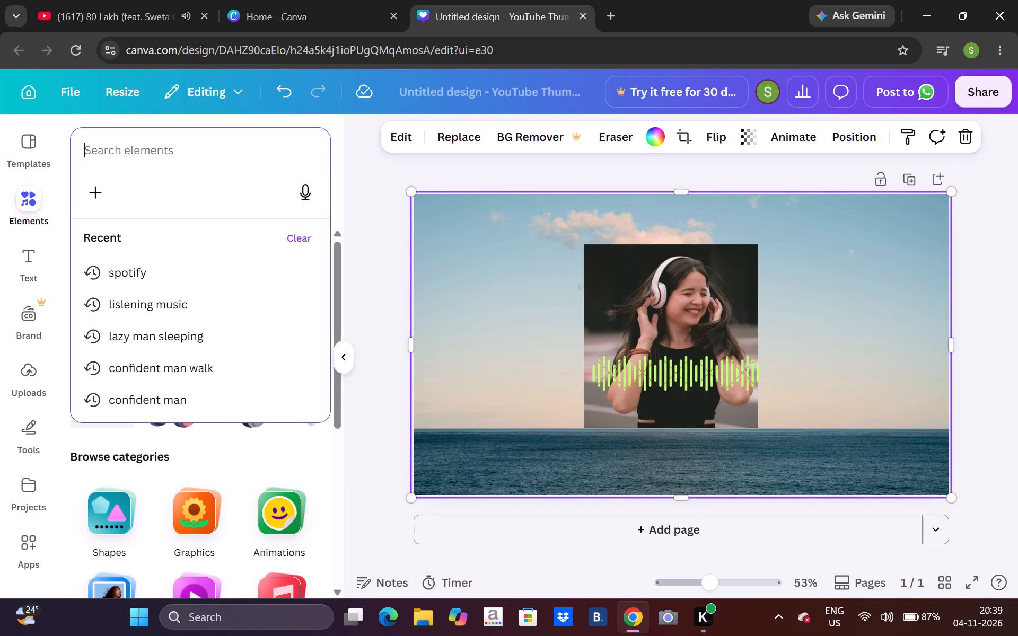
{"action": "key", "text": "s"}
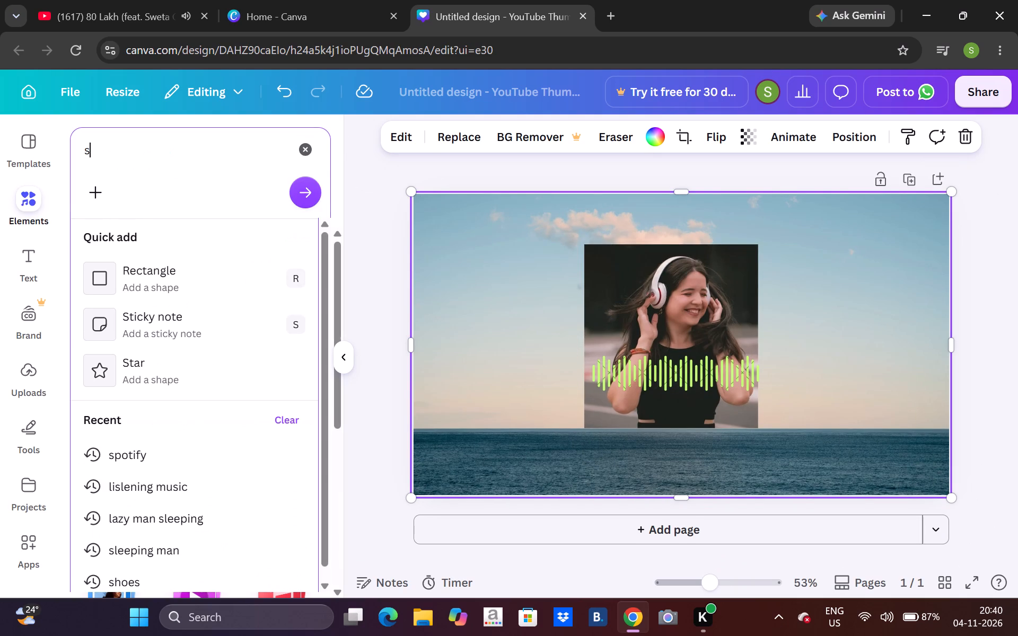
{"action": "key", "text": "BackSpace"}
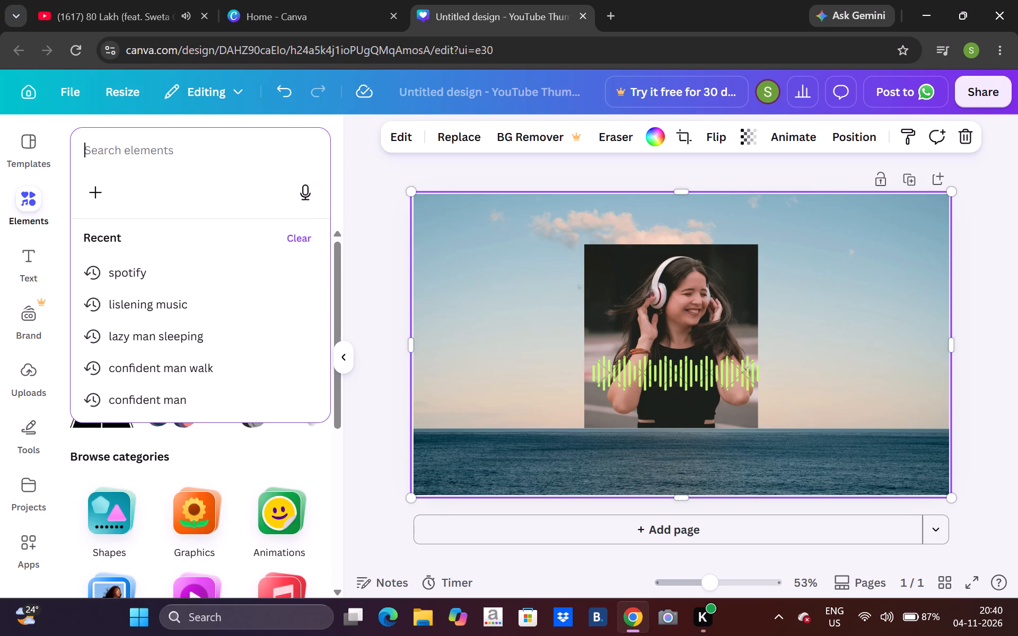
{"action": "type", "text": "line"}
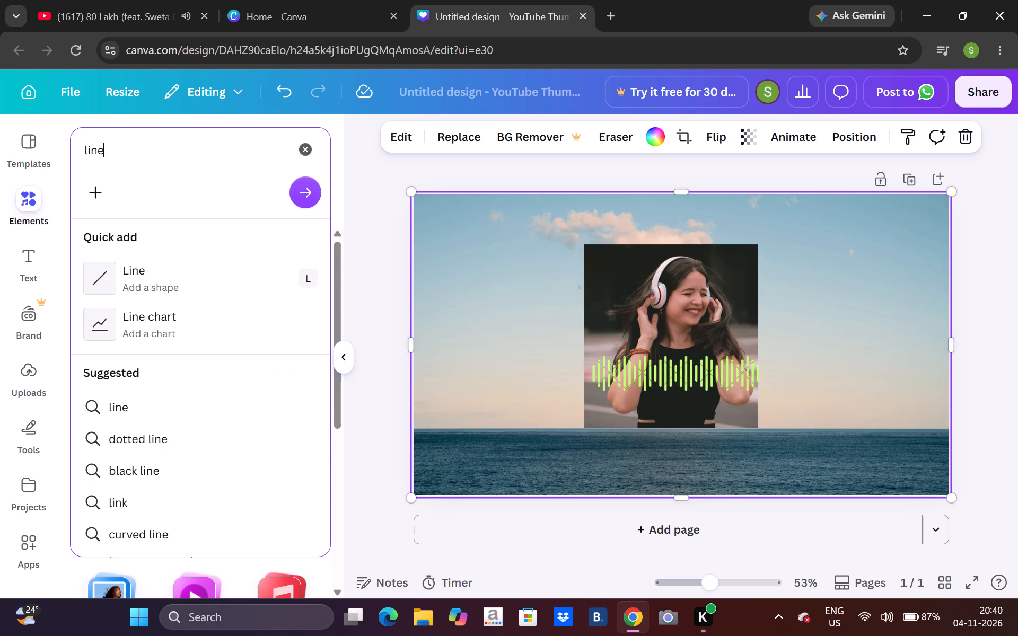
{"action": "left_click", "coordinate": [232, 272]}
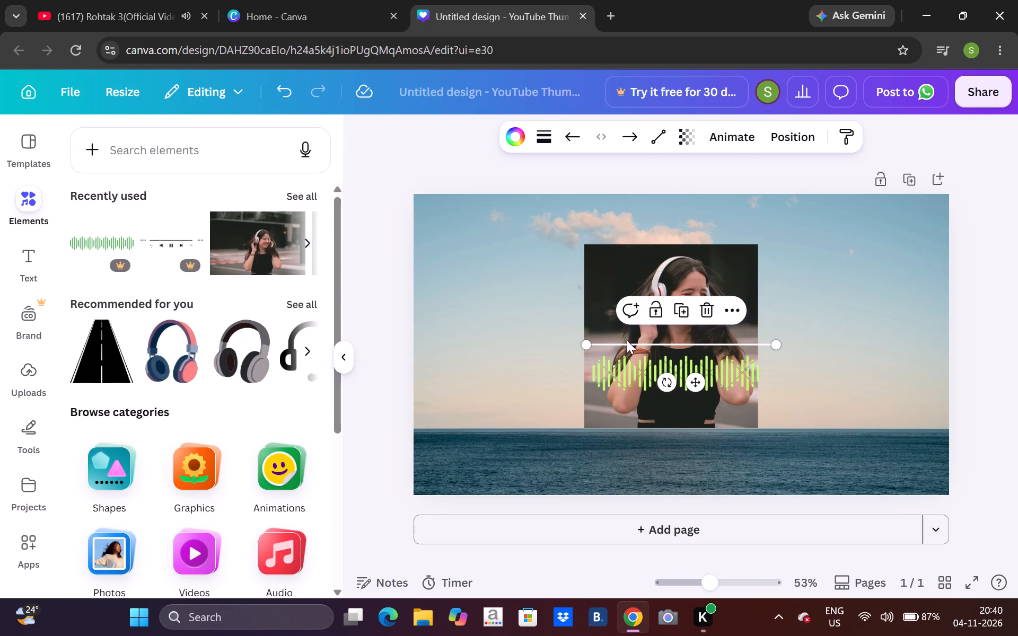
Move the white line down over the sea, just below the photo's bottom edge, and nudge it into line with the photo.
{"action": "left_click_drag", "start_coordinate": [636, 351], "coordinate": [639, 361]}
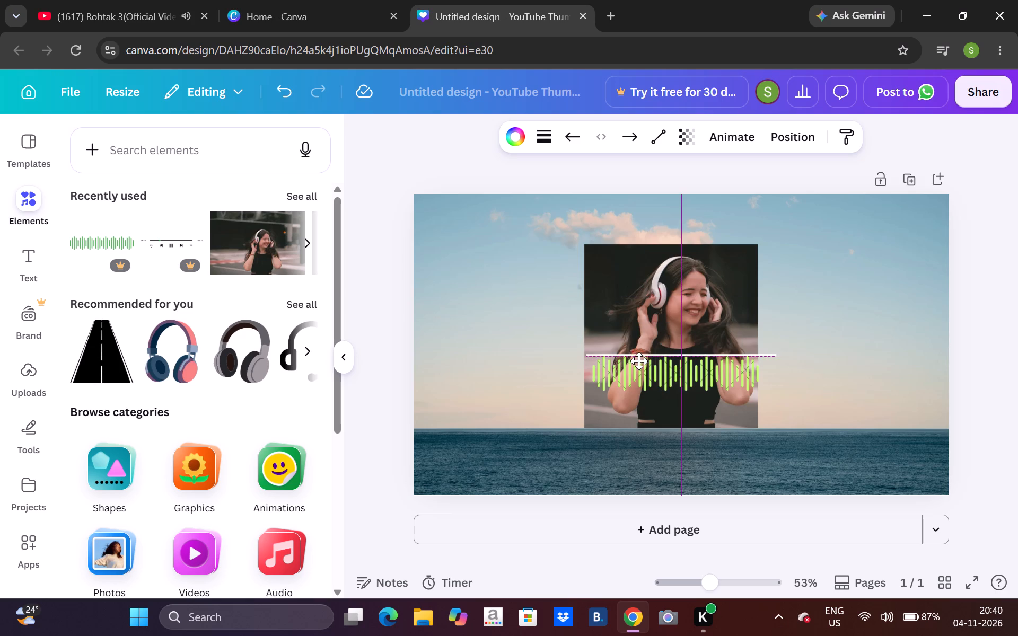
{"action": "left_click_drag", "start_coordinate": [639, 361], "coordinate": [636, 481]}
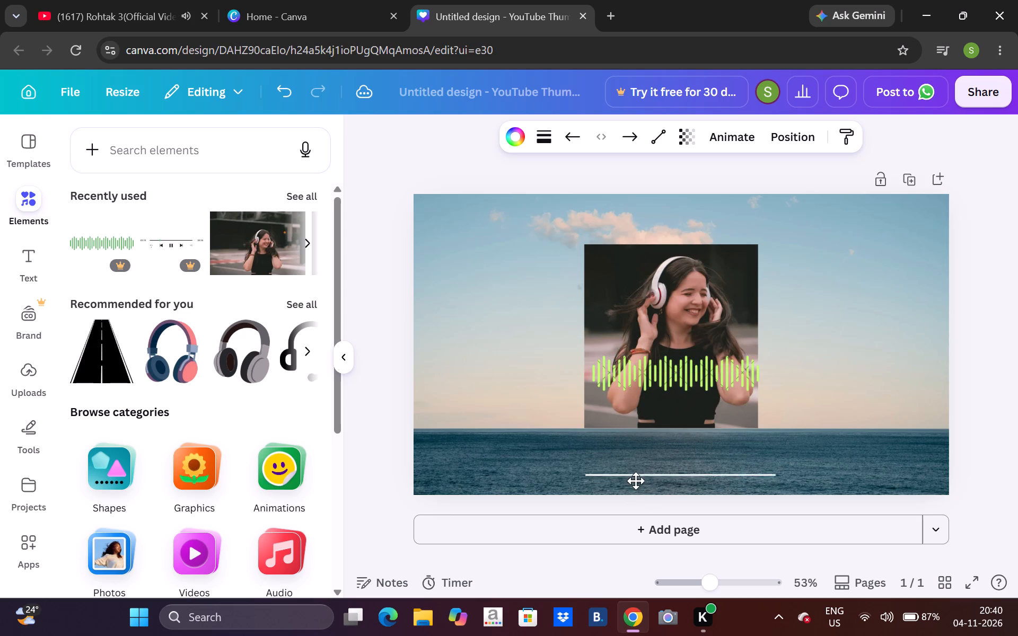
{"action": "left_click_drag", "start_coordinate": [636, 481], "coordinate": [636, 473]}
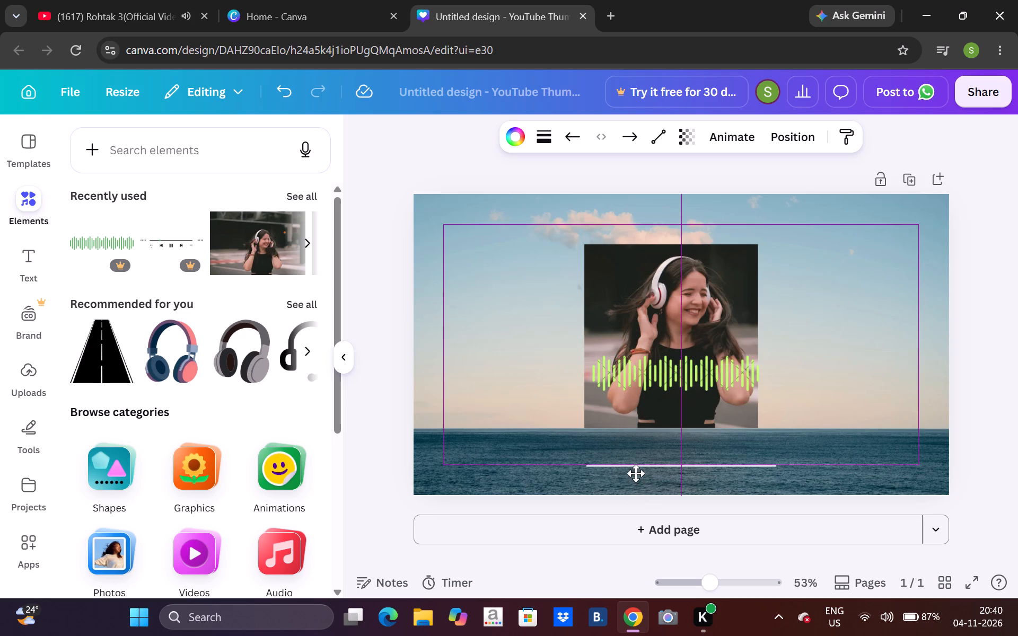
{"action": "left_click_drag", "start_coordinate": [636, 473], "coordinate": [636, 447]}
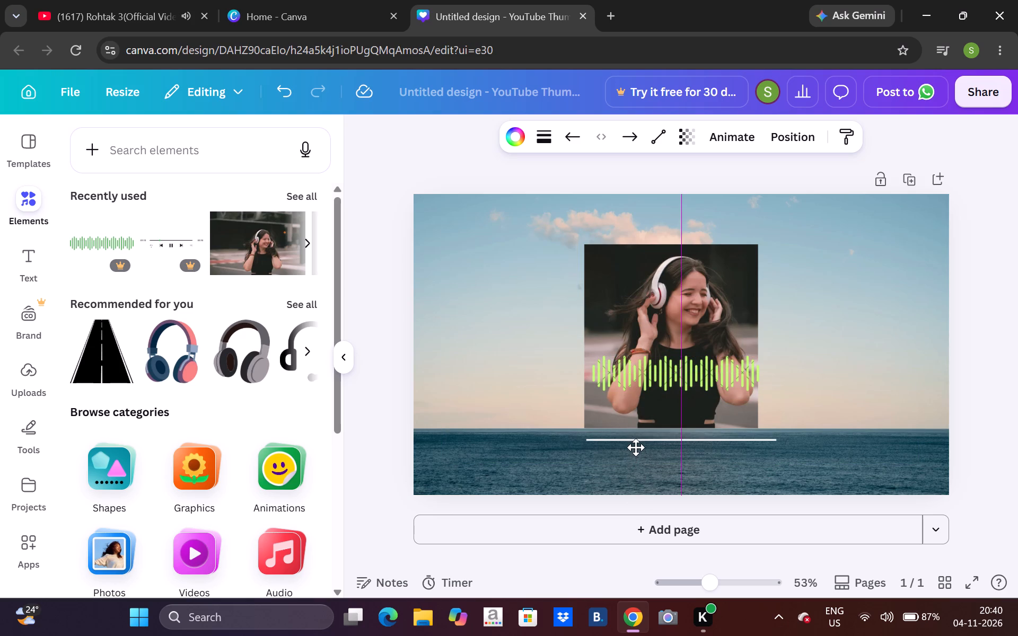
{"action": "left_click_drag", "start_coordinate": [636, 447], "coordinate": [631, 444]}
{"action": "key", "text": "Right"}
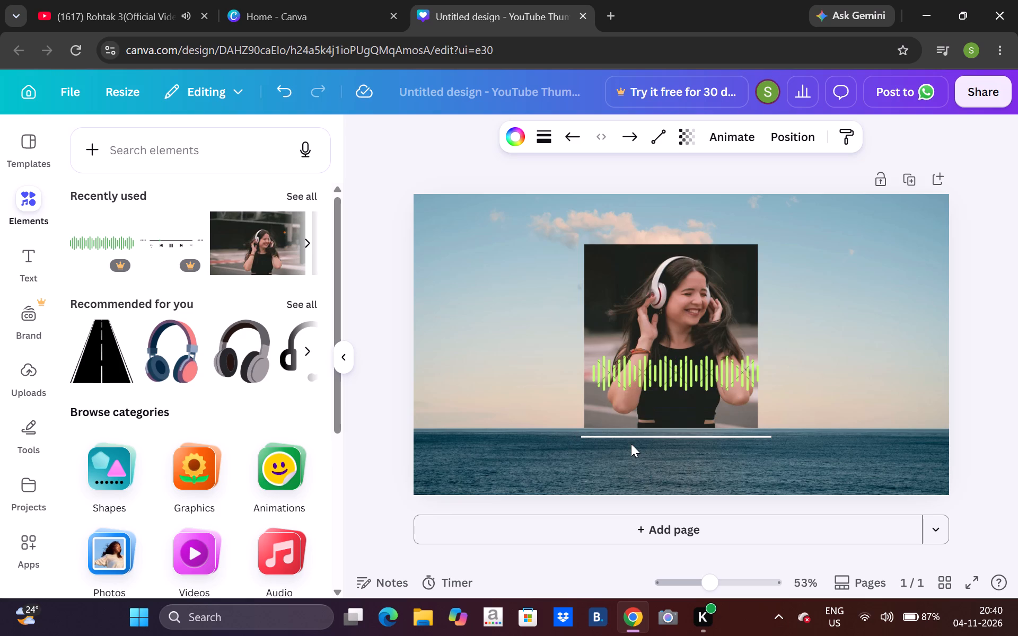
{"action": "key", "text": "Up"}
{"action": "key", "text": "Up"}
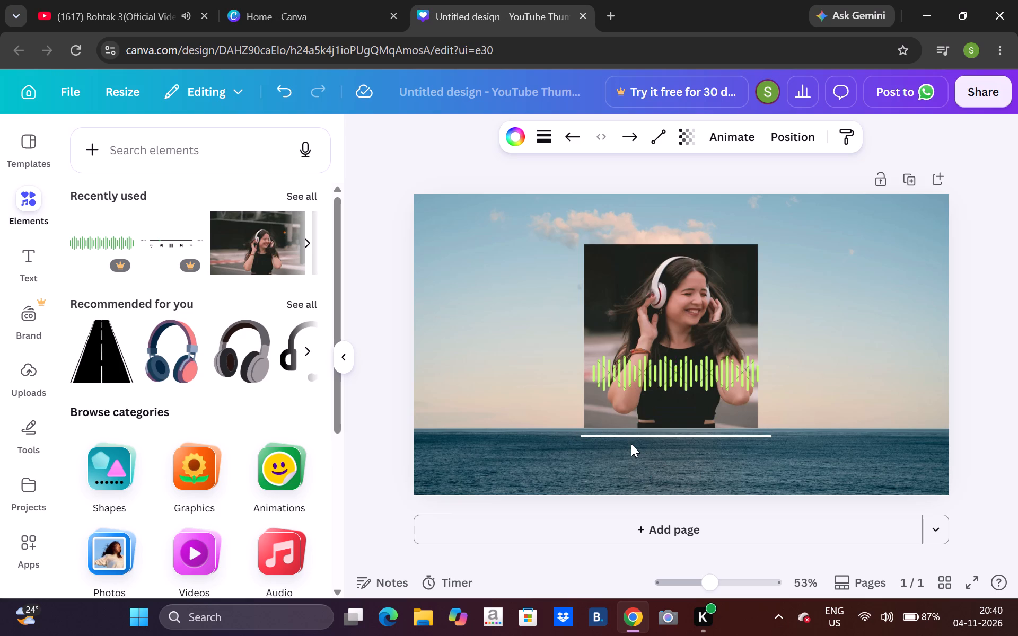
{"action": "key", "text": "Up"}
{"action": "left_click", "coordinate": [581, 434]}
{"action": "key", "text": "Right"}
{"action": "key", "text": "Right"}
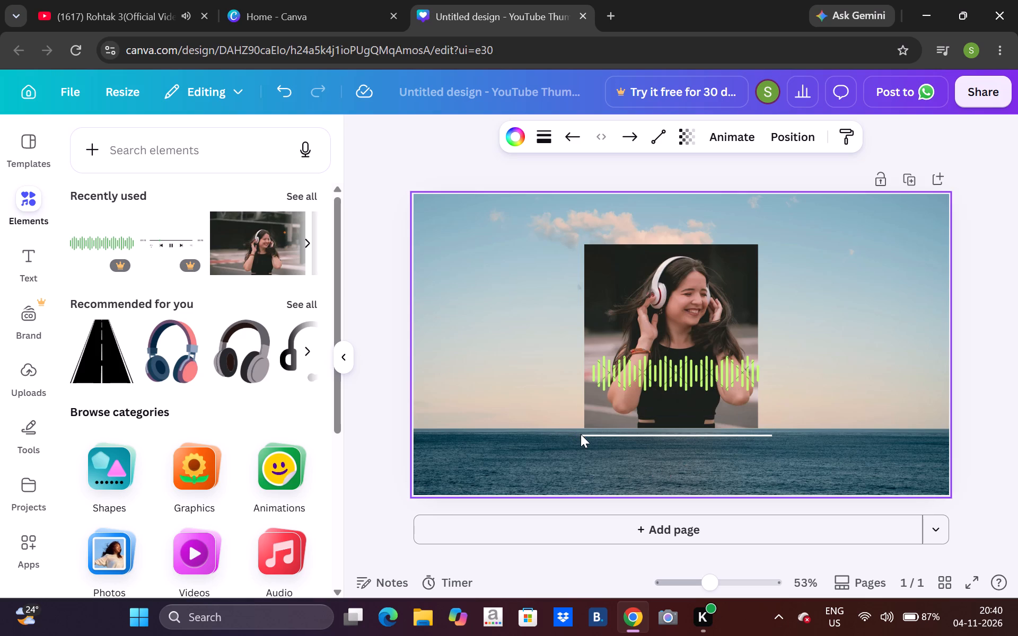
{"action": "key", "text": "Left"}
{"action": "key", "text": "Left"}
{"action": "key", "text": "Left"}
{"action": "key", "text": "Left"}
{"action": "key", "text": "Left"}
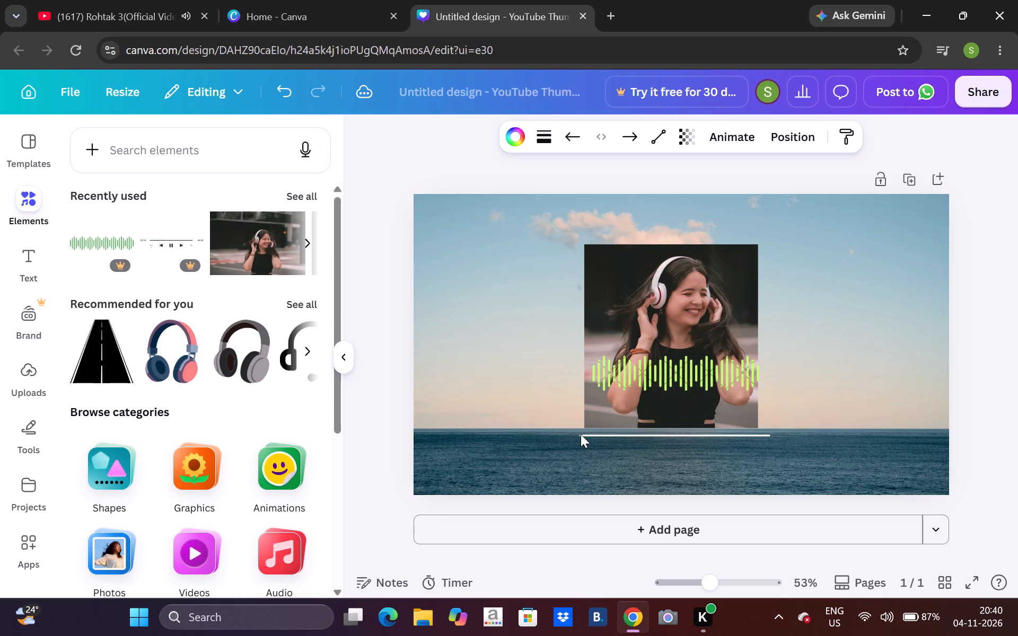
Fit the white line to the photo's bottom edge, starting with its left end at the photo's bottom-left corner.
{"action": "left_click", "coordinate": [581, 434]}
{"action": "left_click_drag", "start_coordinate": [581, 434], "coordinate": [587, 434]}
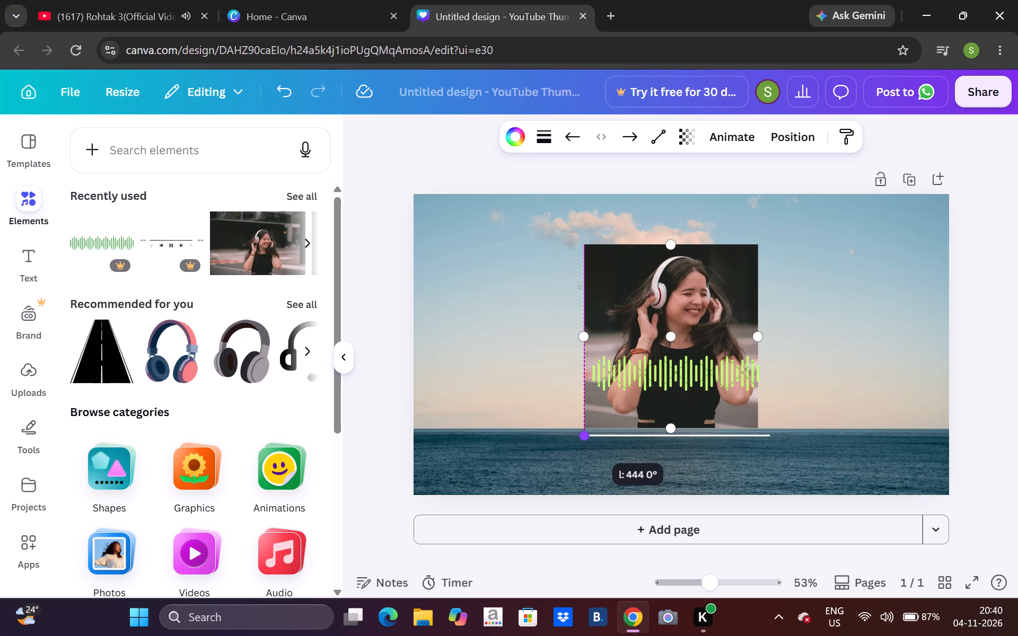
{"action": "left_click_drag", "start_coordinate": [587, 434], "coordinate": [585, 428]}
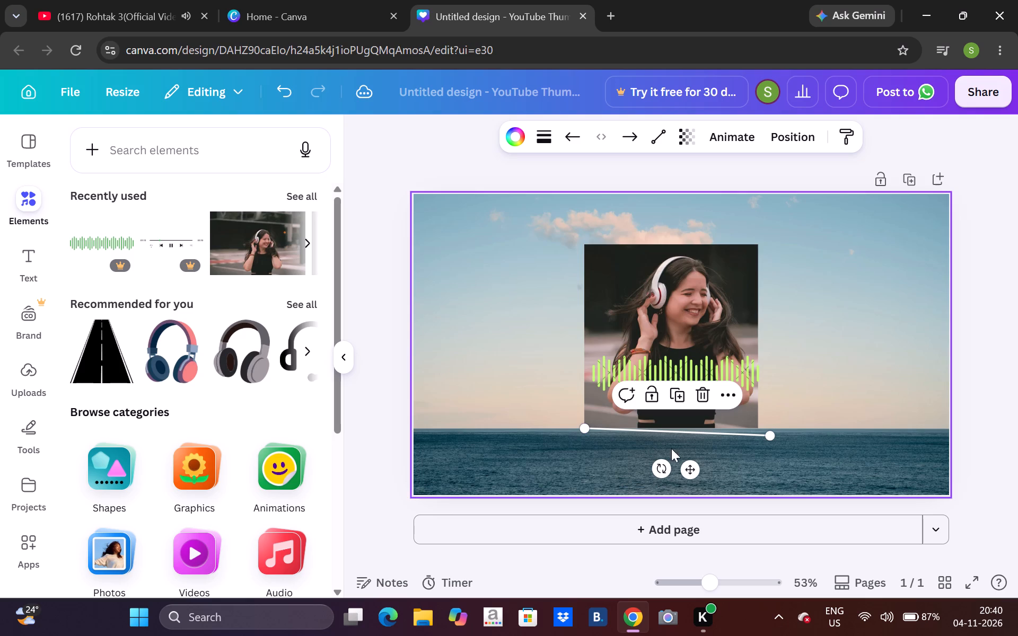
{"action": "left_click", "coordinate": [765, 430]}
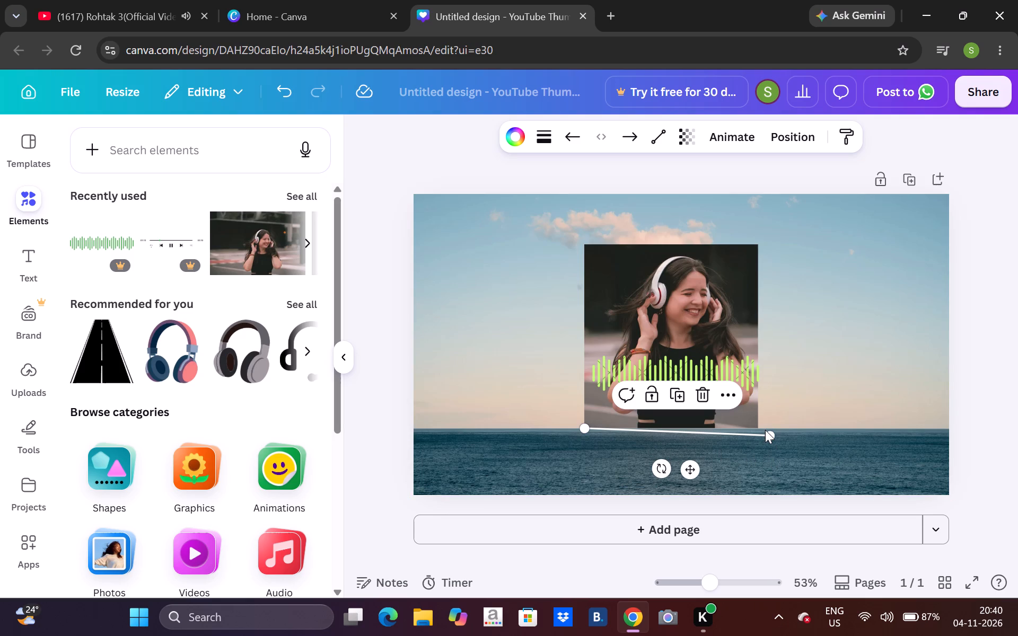
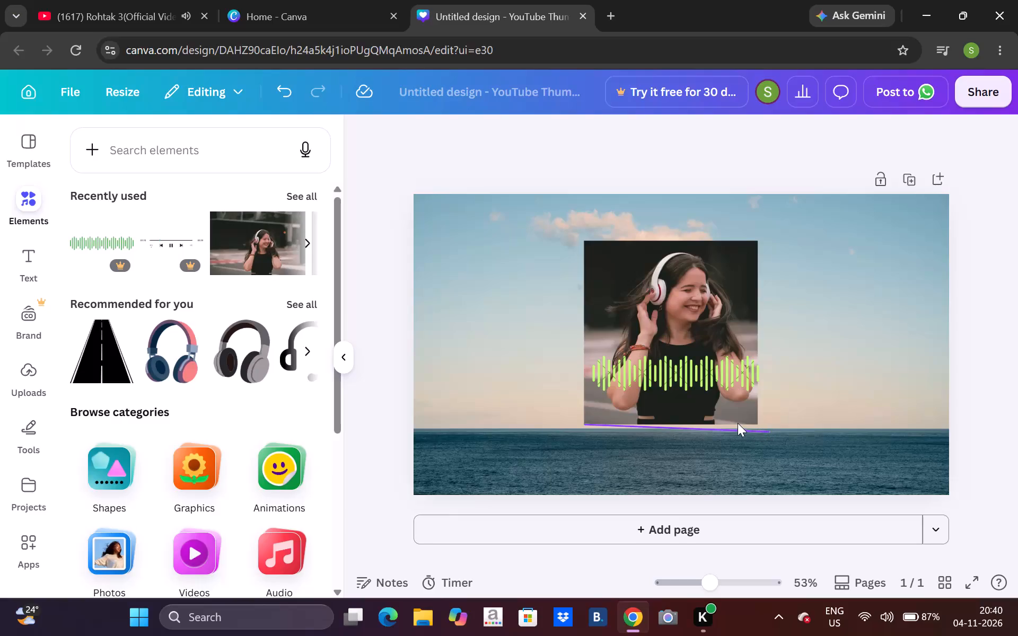
Undo the recent shift of the photo and line and the line's tilt, back to the horizontal line below the photo.
{"action": "key", "text": "Down"}
{"action": "key", "text": "Down"}
{"action": "key", "text": "Down"}
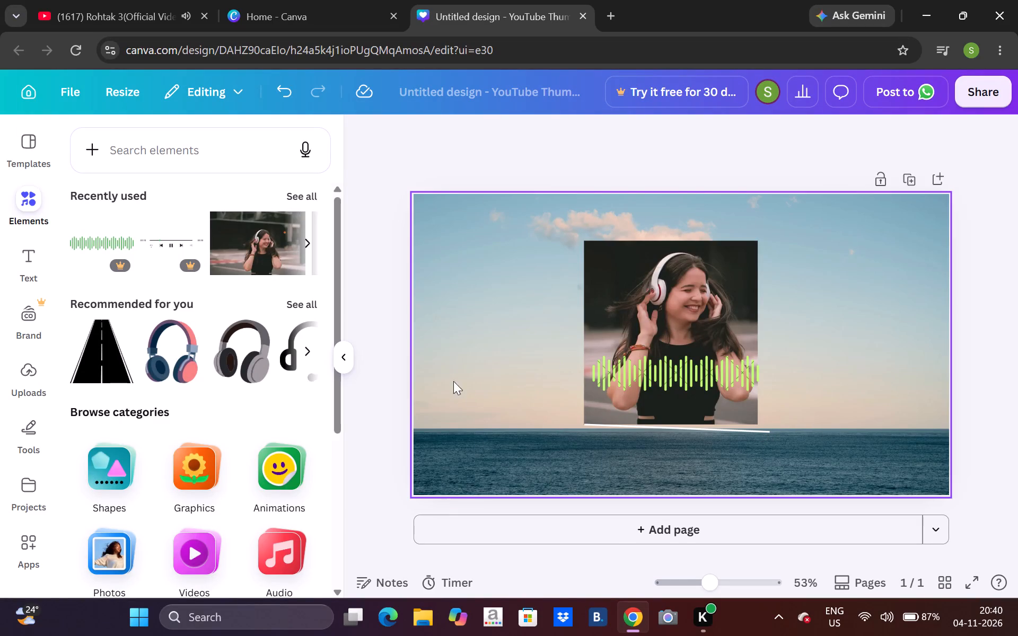
{"action": "left_click", "coordinate": [291, 87]}
{"action": "left_click", "coordinate": [291, 87]}
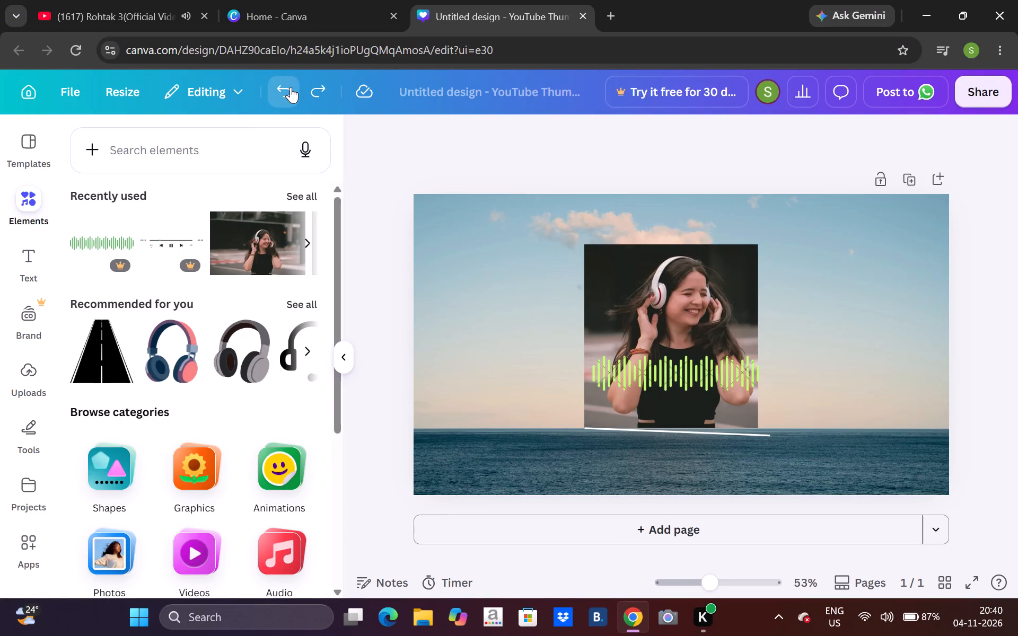
{"action": "left_click", "coordinate": [291, 87]}
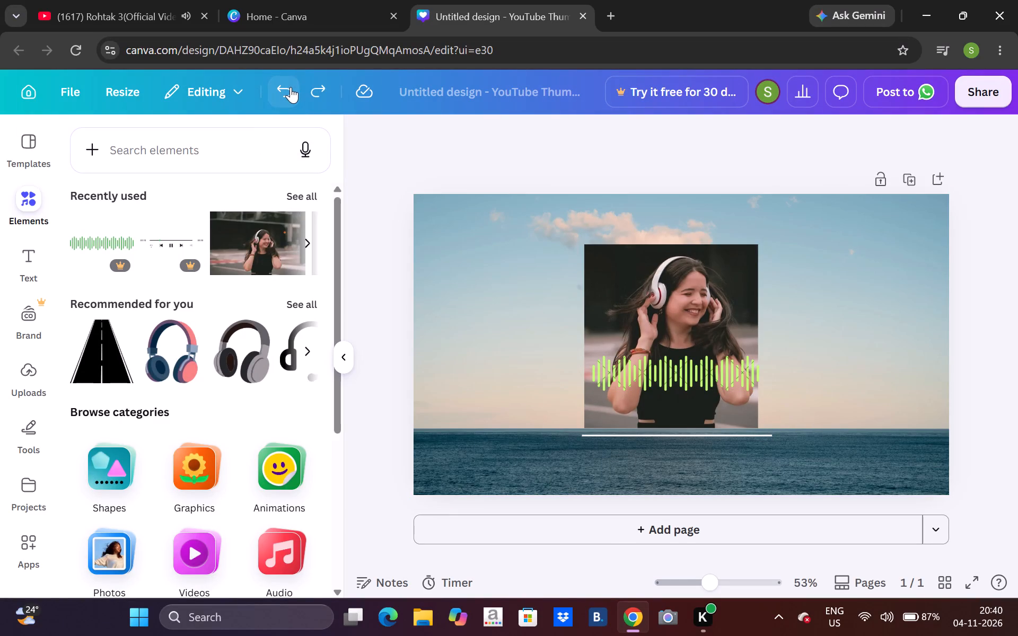
Shorten the white line from its right end to a length of about 405, keeping it horizontal at 0°.
{"action": "left_click", "coordinate": [660, 445]}
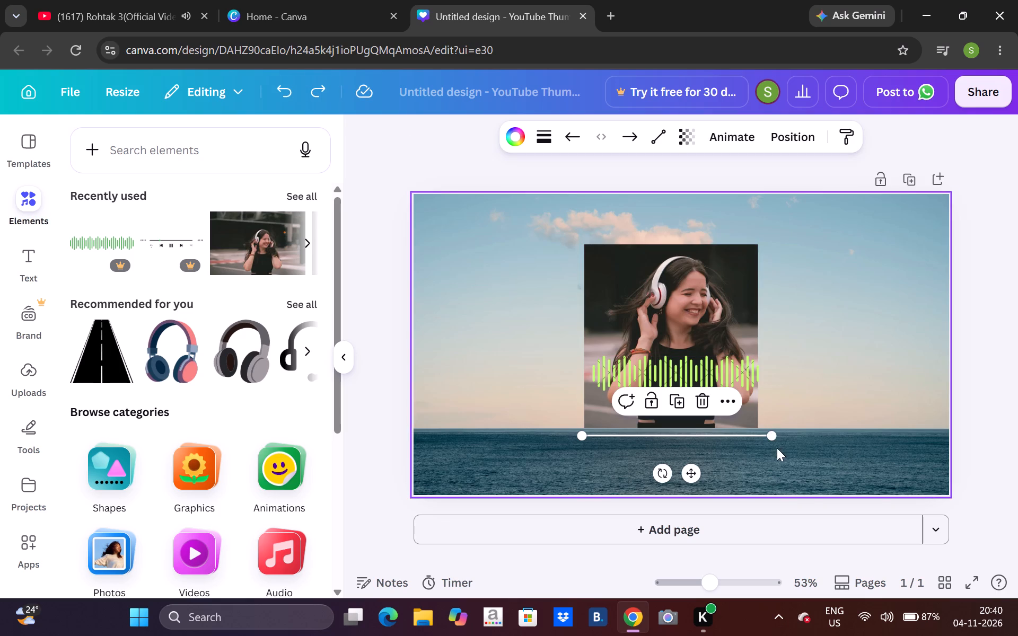
{"action": "left_click_drag", "start_coordinate": [775, 438], "coordinate": [770, 438]}
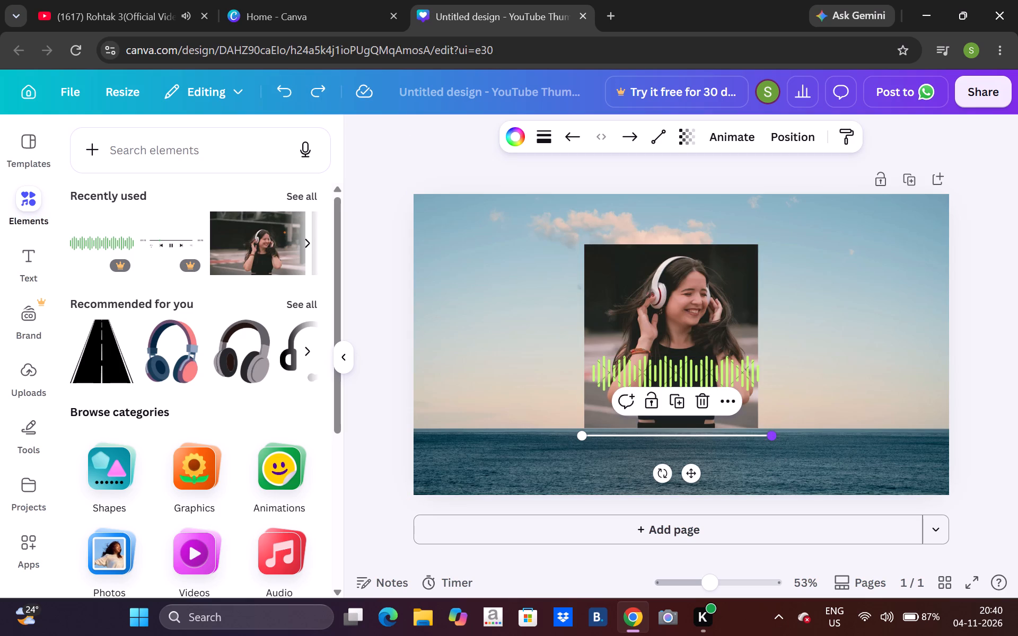
{"action": "left_click_drag", "start_coordinate": [770, 438], "coordinate": [758, 438]}
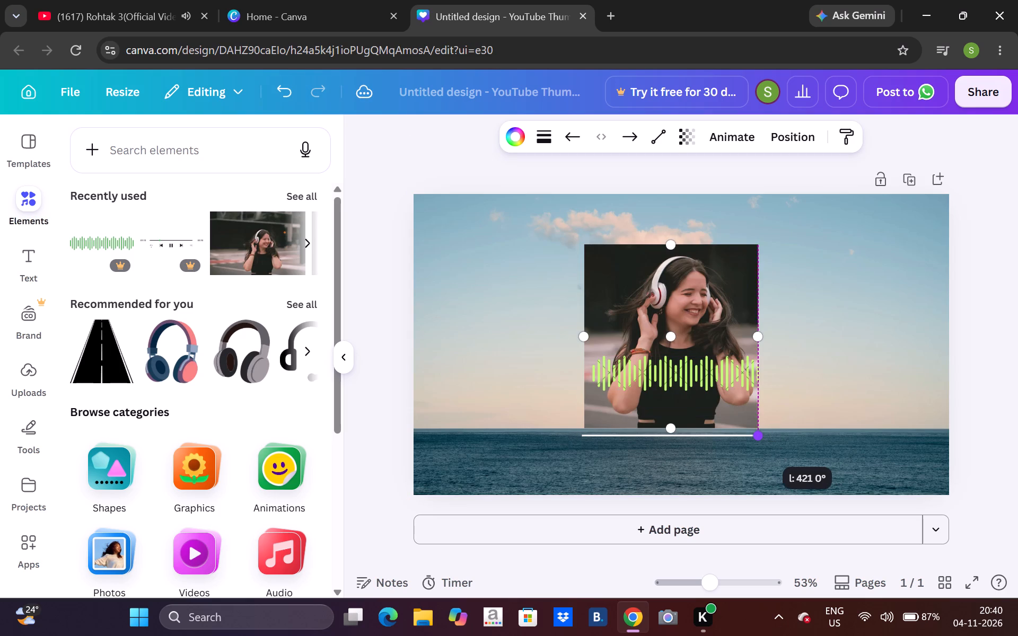
{"action": "left_click_drag", "start_coordinate": [758, 438], "coordinate": [754, 436]}
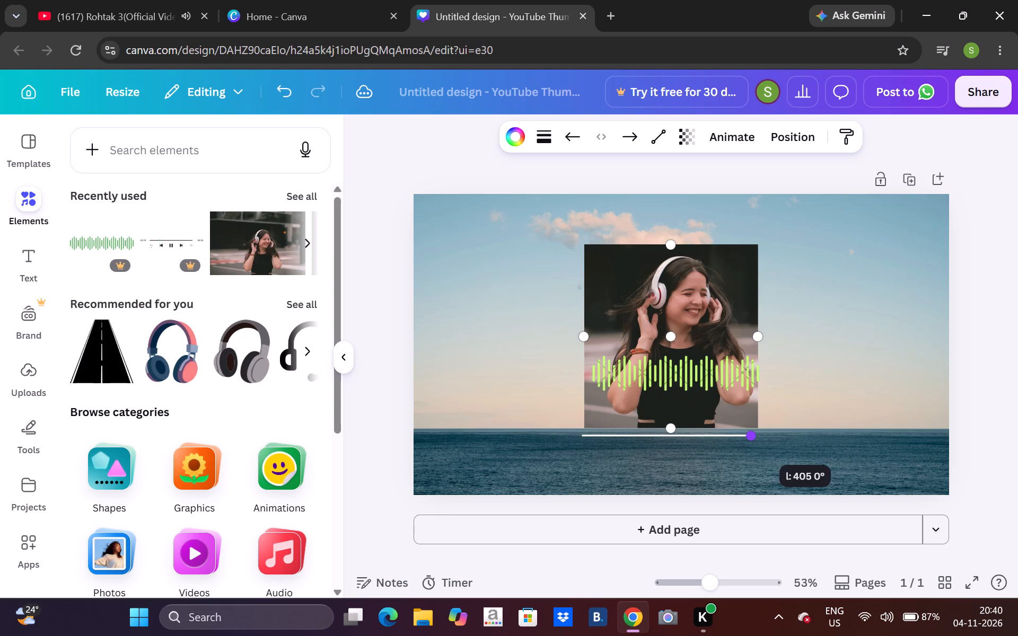
{"action": "left_click", "coordinate": [800, 439]}
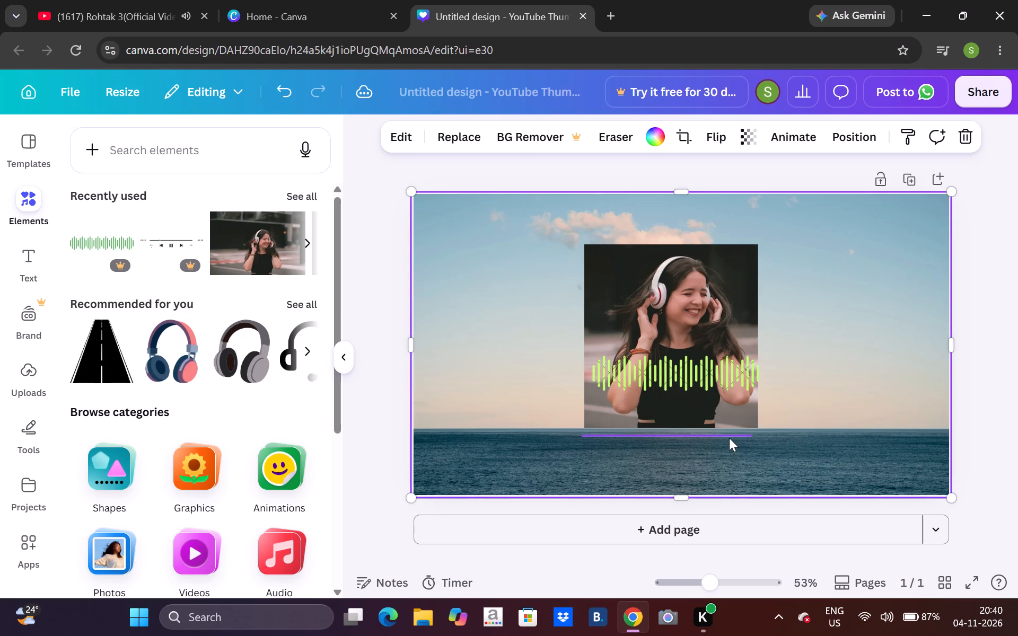
Nudge the shortened white line slightly right so its left end lines up with the photo's left edge.
{"action": "left_click", "coordinate": [730, 436]}
{"action": "key", "text": "Right"}
{"action": "key", "text": "Right"}
{"action": "key", "text": "Right"}
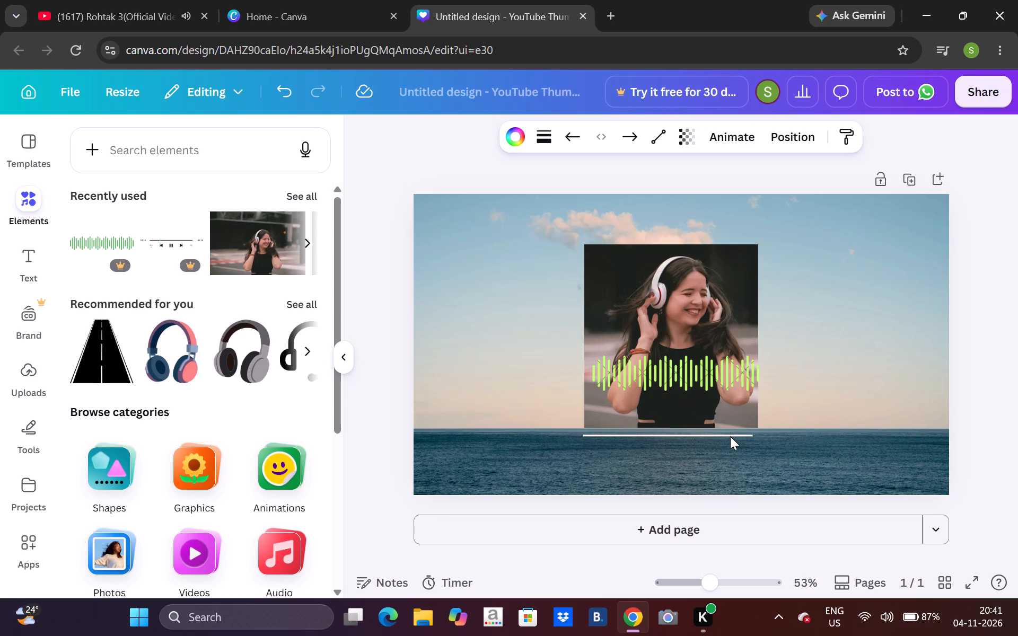
{"action": "key", "text": "Right"}
{"action": "key", "text": "Right"}
{"action": "key", "text": "Right"}
{"action": "key", "text": "Right"}
{"action": "key", "text": "Right"}
{"action": "key", "text": "Right"}
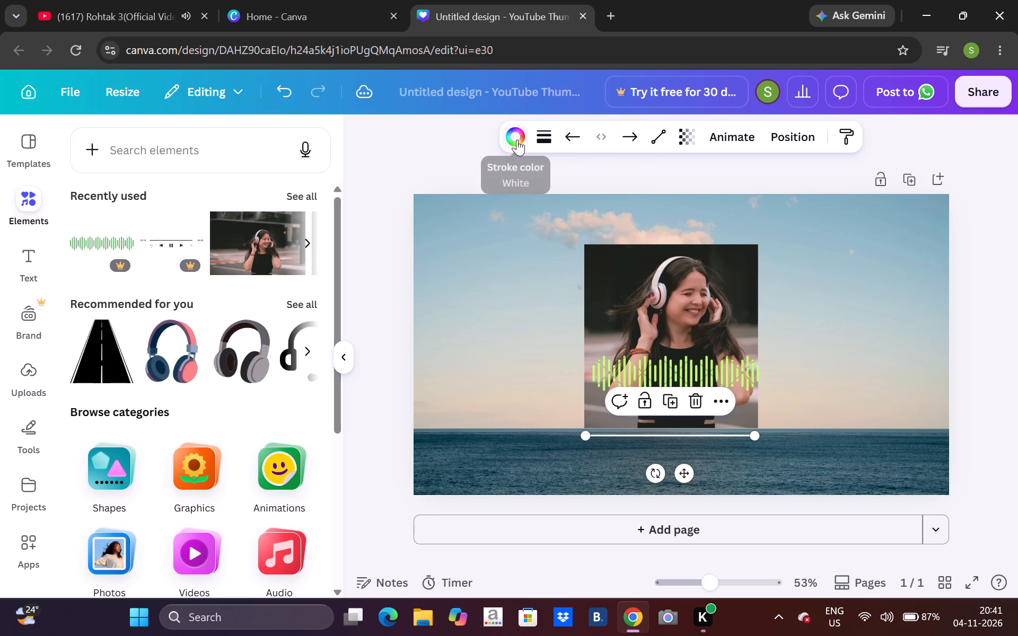
Set the line's stroke color to black, #000000, and deselect it.
{"action": "left_click", "coordinate": [517, 139]}
{"action": "left_click", "coordinate": [517, 139]}
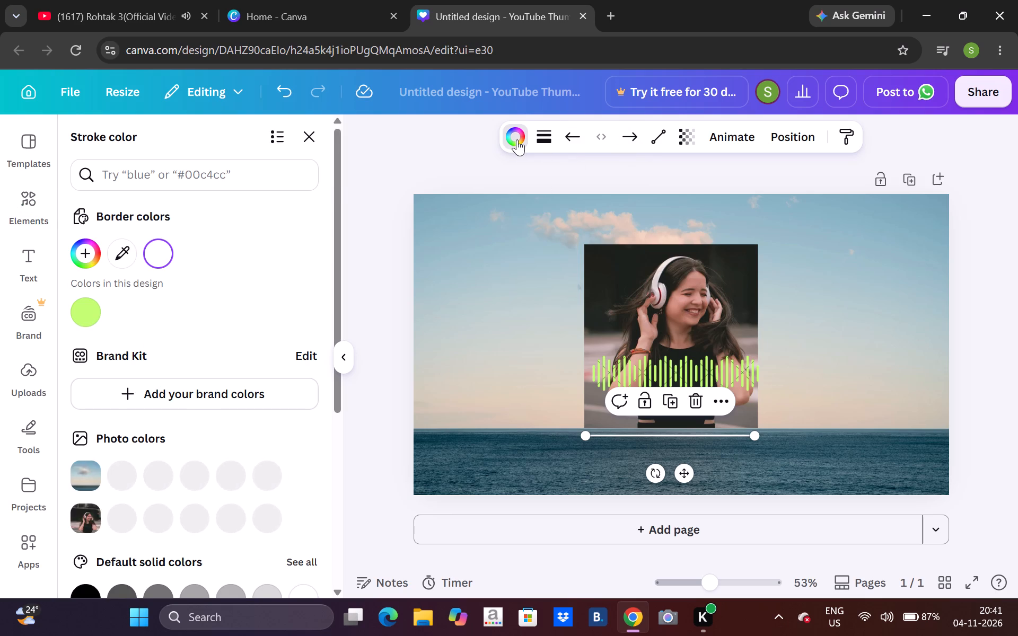
{"action": "left_click", "coordinate": [510, 136]}
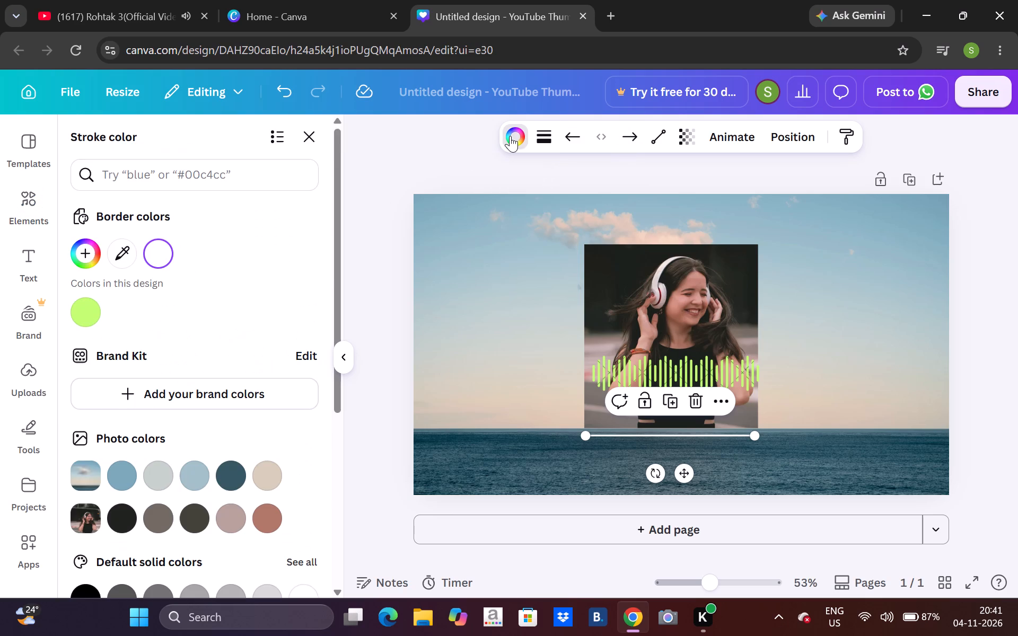
{"action": "left_click", "coordinate": [92, 585]}
{"action": "left_click", "coordinate": [826, 322]}
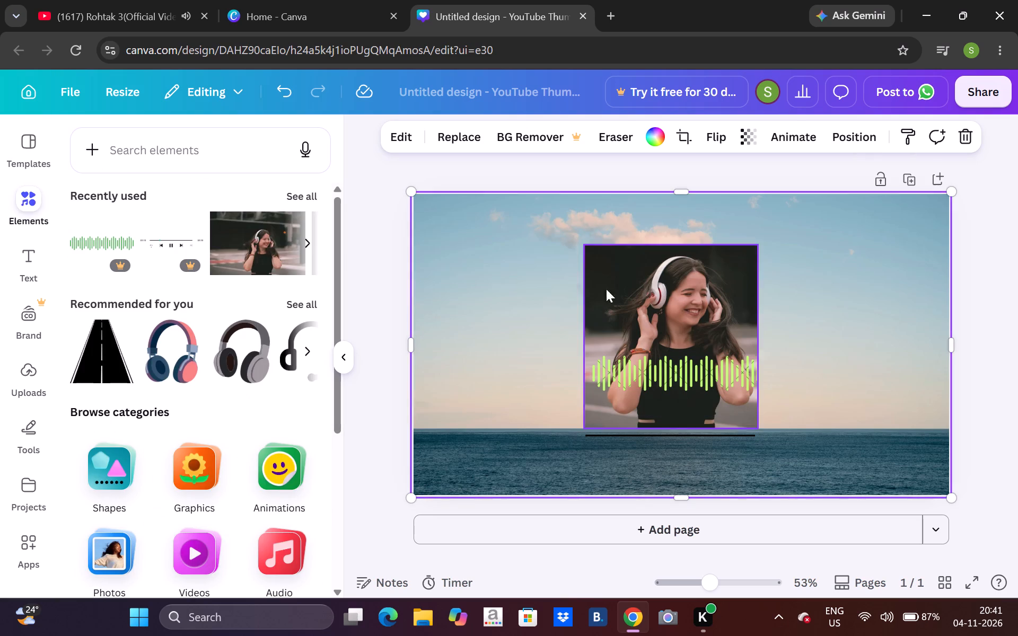
Find the Circle shape in the elements, add it to the page and shrink it to a small circle over the soundwave.
{"action": "left_click", "coordinate": [255, 140]}
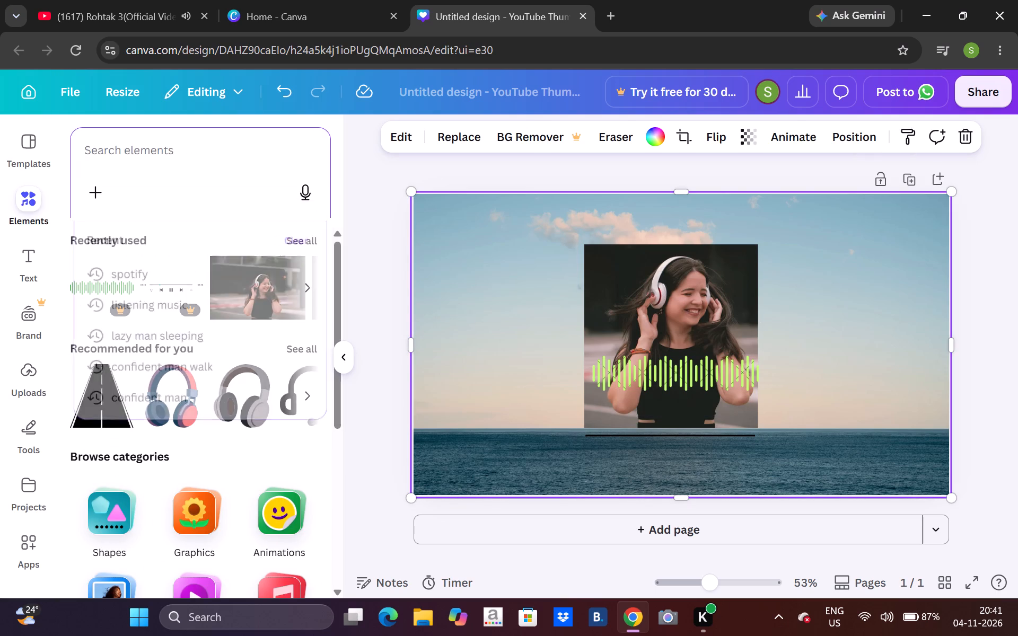
{"action": "type", "text": "ci"}
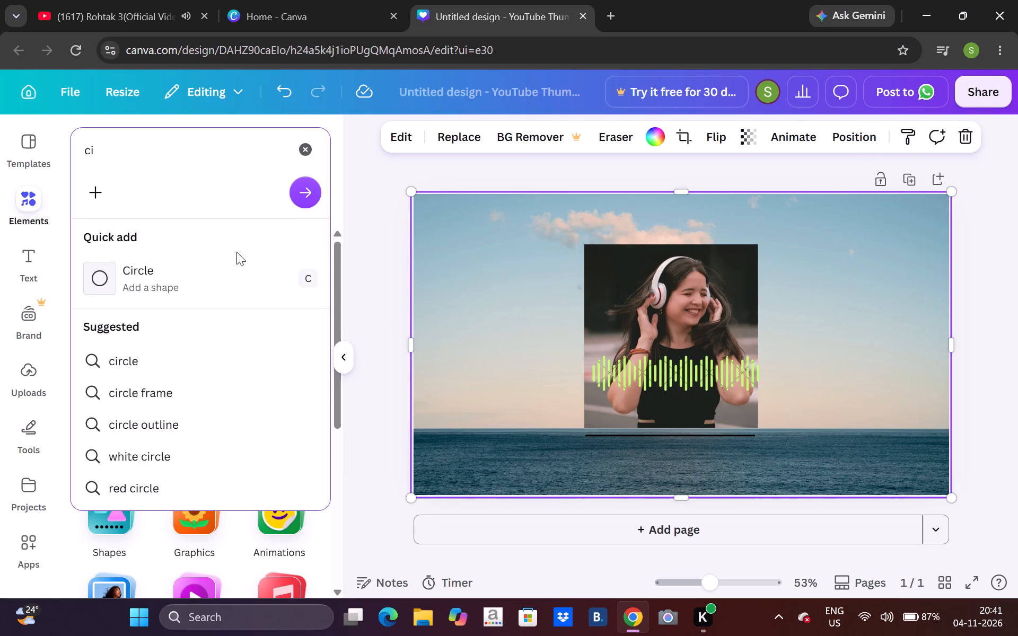
{"action": "left_click", "coordinate": [231, 265]}
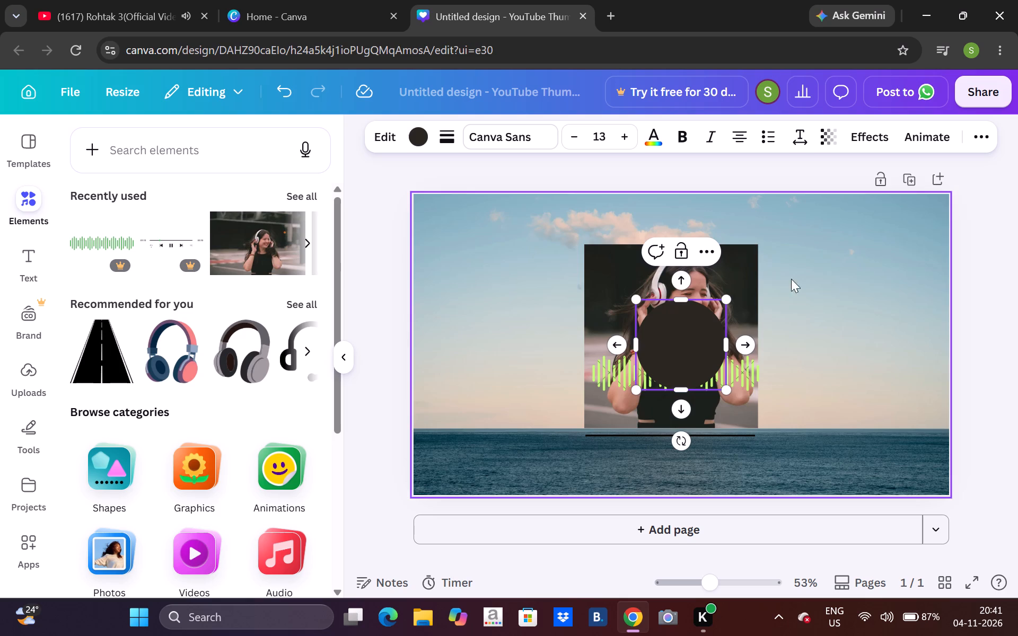
{"action": "left_click_drag", "start_coordinate": [637, 299], "coordinate": [664, 319]}
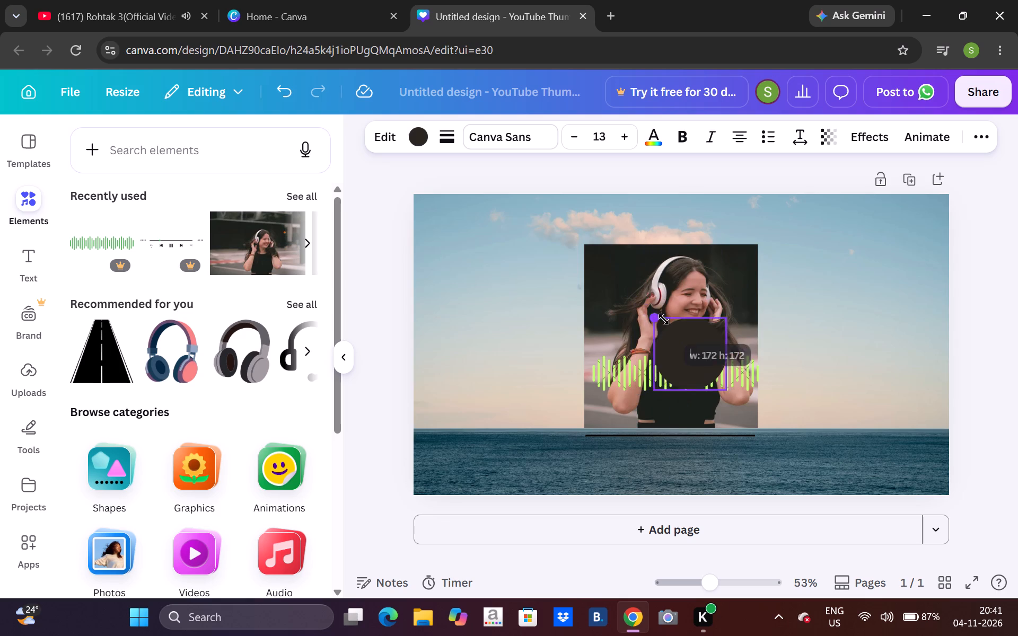
{"action": "left_click_drag", "start_coordinate": [664, 319], "coordinate": [710, 357]}
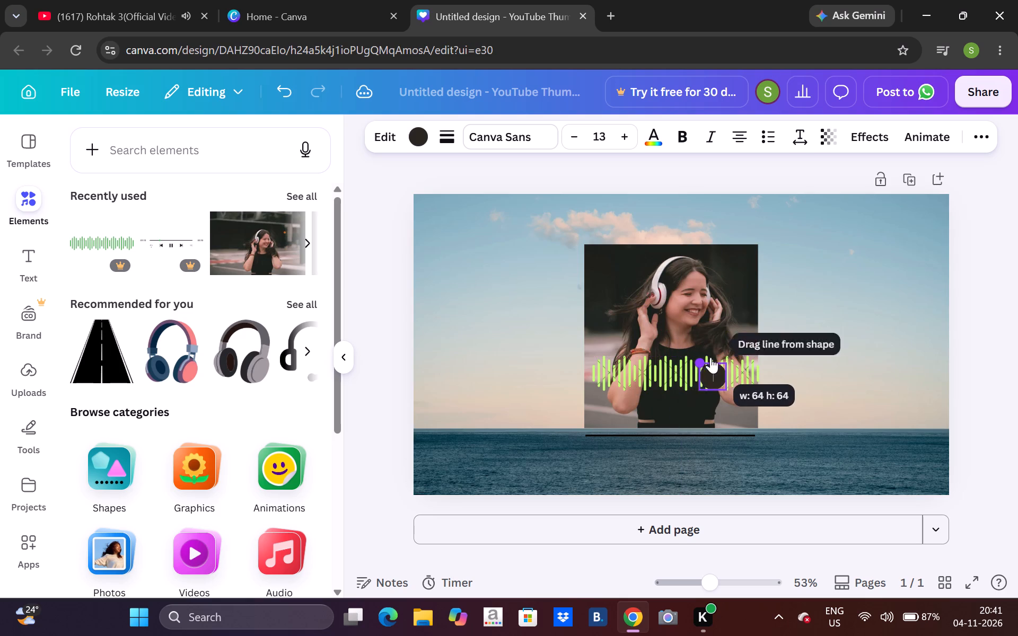
{"action": "left_click_drag", "start_coordinate": [710, 357], "coordinate": [711, 359]}
Move the small dark circle from the soundwave down onto the black line, near the line's left end.
{"action": "right_click_drag", "start_coordinate": [715, 372], "coordinate": [676, 414]}
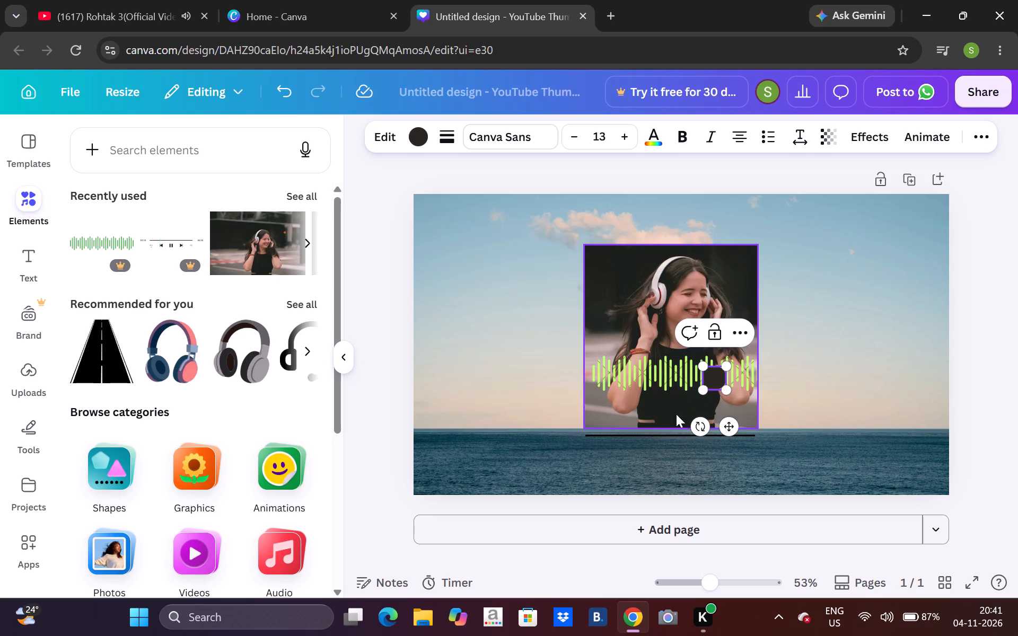
{"action": "right_click_drag", "start_coordinate": [676, 414], "coordinate": [771, 489]}
{"action": "left_click", "coordinate": [689, 452]}
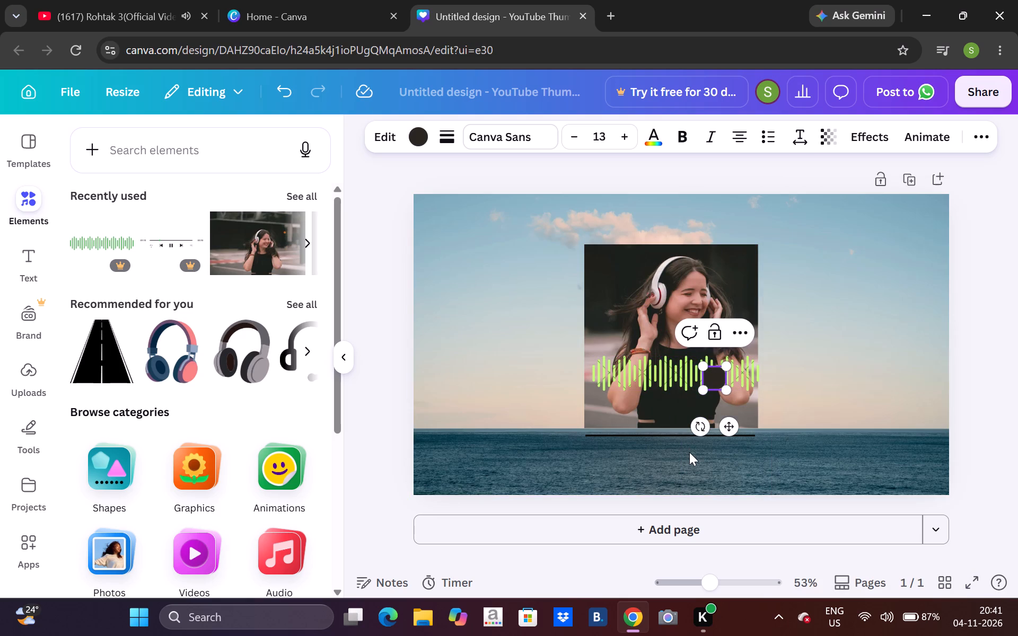
{"action": "left_click_drag", "start_coordinate": [710, 380], "coordinate": [764, 443]}
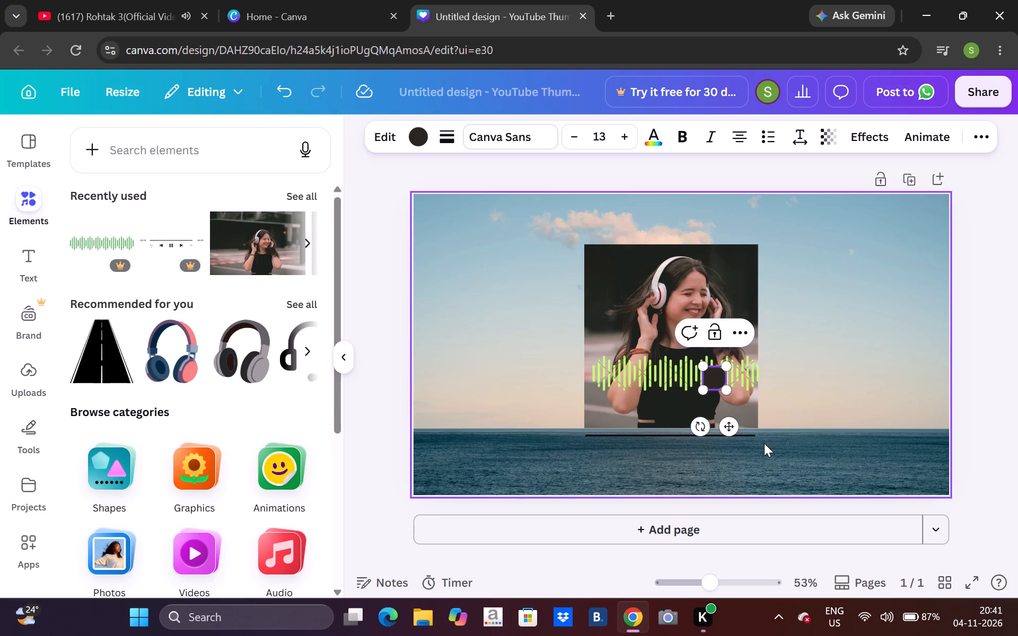
{"action": "left_click_drag", "start_coordinate": [764, 443], "coordinate": [787, 443]}
{"action": "left_click", "coordinate": [787, 443]}
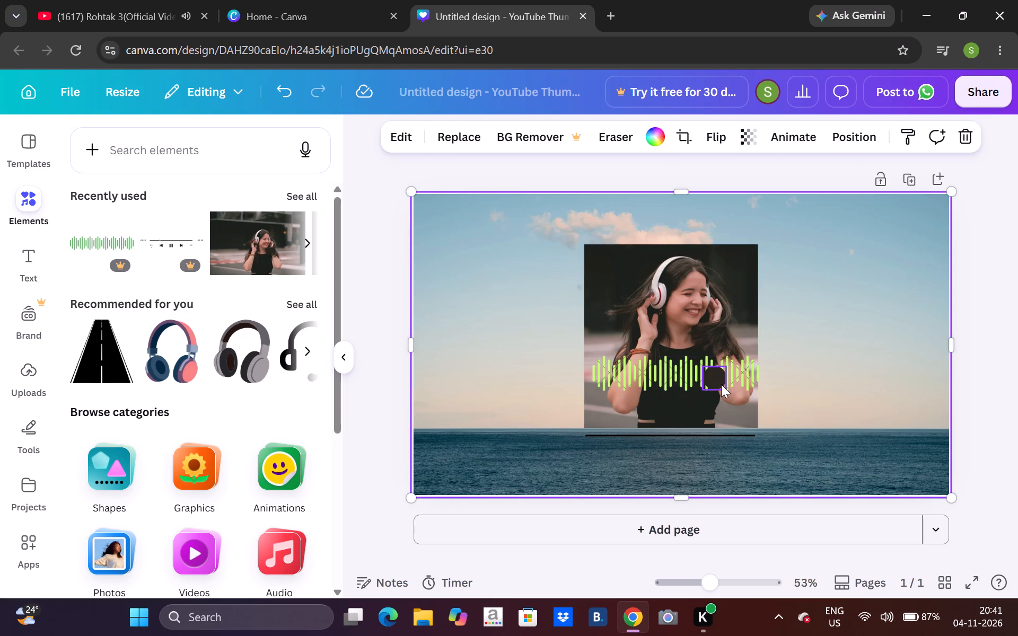
{"action": "left_click_drag", "start_coordinate": [725, 395], "coordinate": [723, 396]}
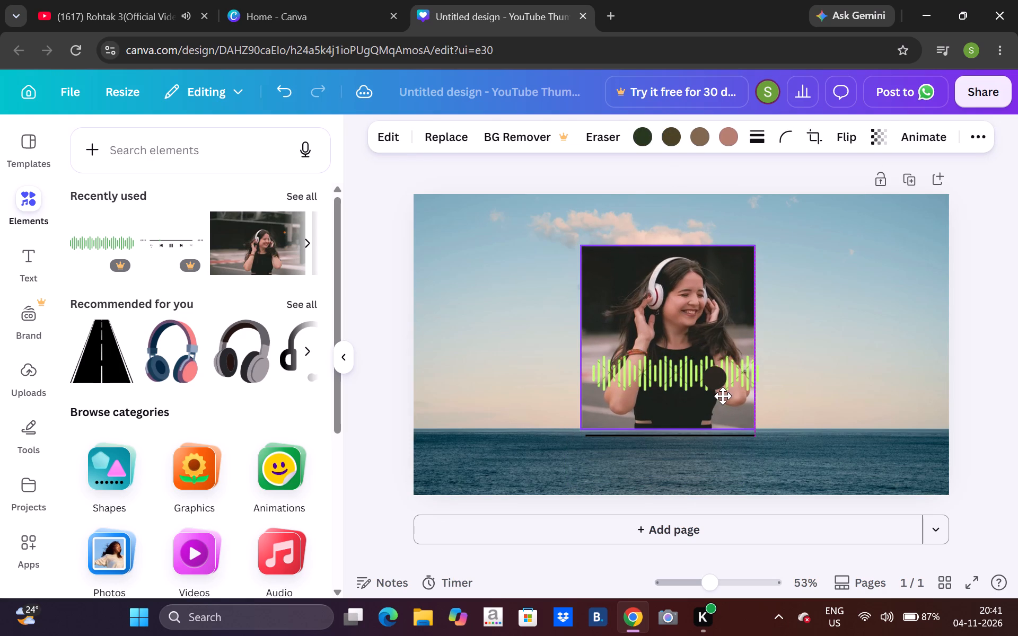
{"action": "left_click_drag", "start_coordinate": [723, 396], "coordinate": [719, 387]}
{"action": "left_click_drag", "start_coordinate": [717, 383], "coordinate": [621, 445]}
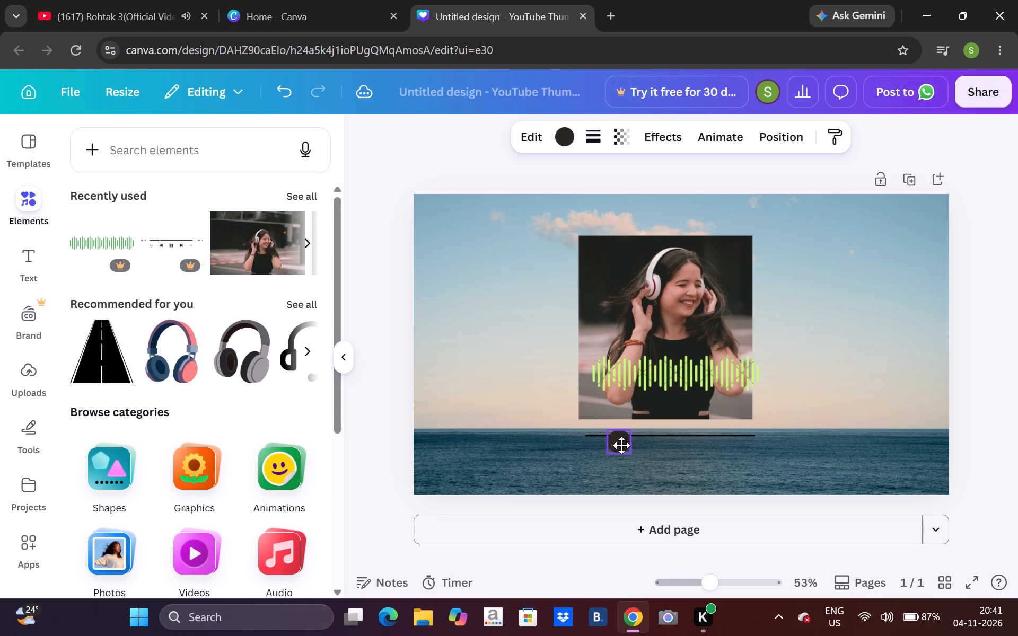
{"action": "left_click_drag", "start_coordinate": [621, 445], "coordinate": [617, 437]}
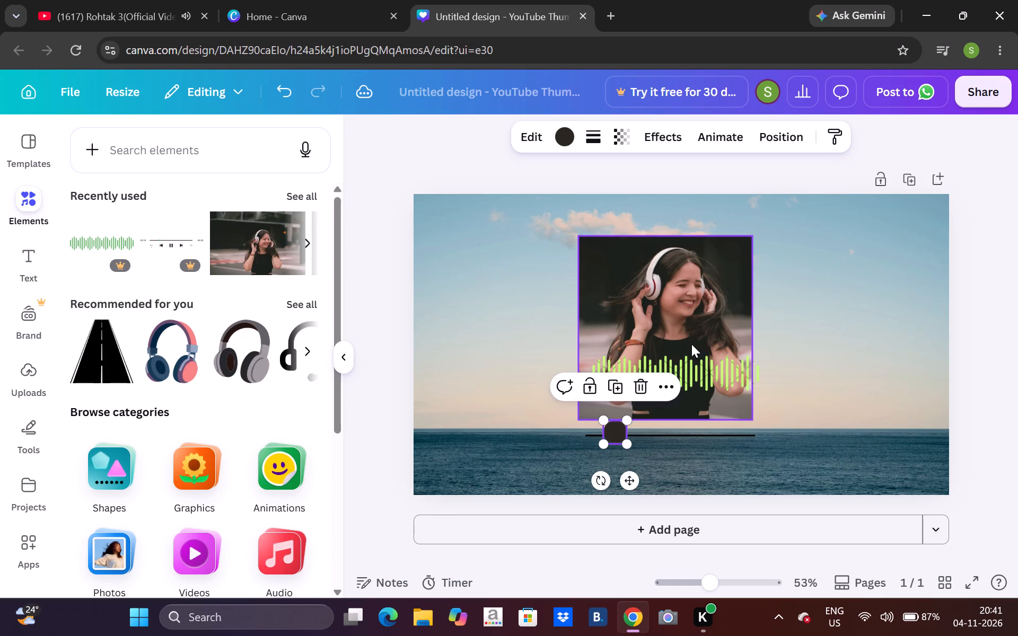
Shift the woman's photo slightly right so the soundwave fits within its width.
{"action": "left_click", "coordinate": [691, 344]}
{"action": "left_click_drag", "start_coordinate": [694, 347], "coordinate": [704, 346]}
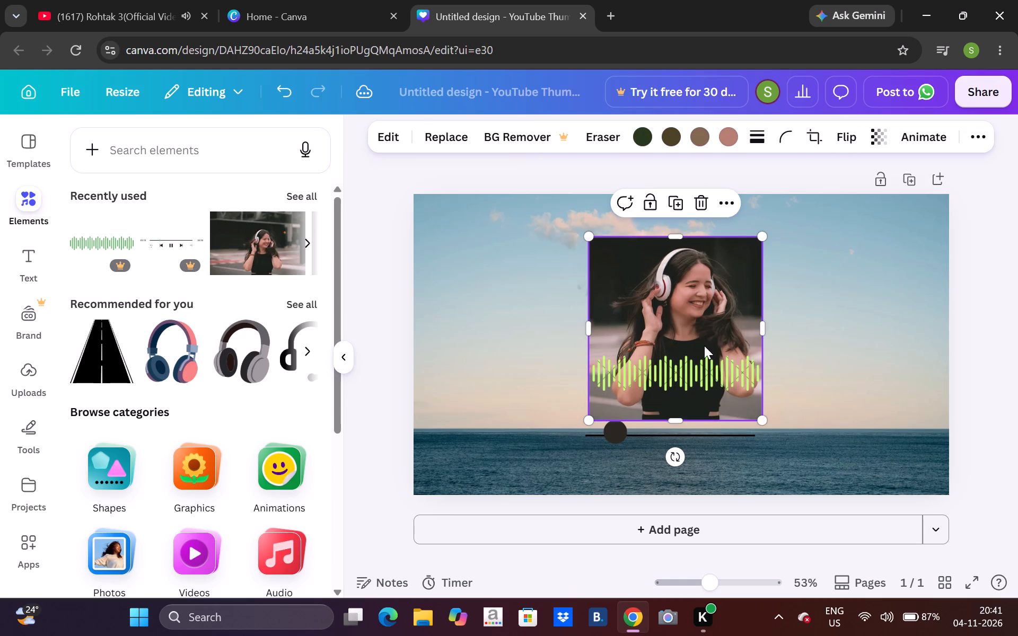
Adjust the circle's place near the black line's left end and shrink it to a tiny slider dot.
{"action": "left_click_drag", "start_coordinate": [618, 430], "coordinate": [625, 435]}
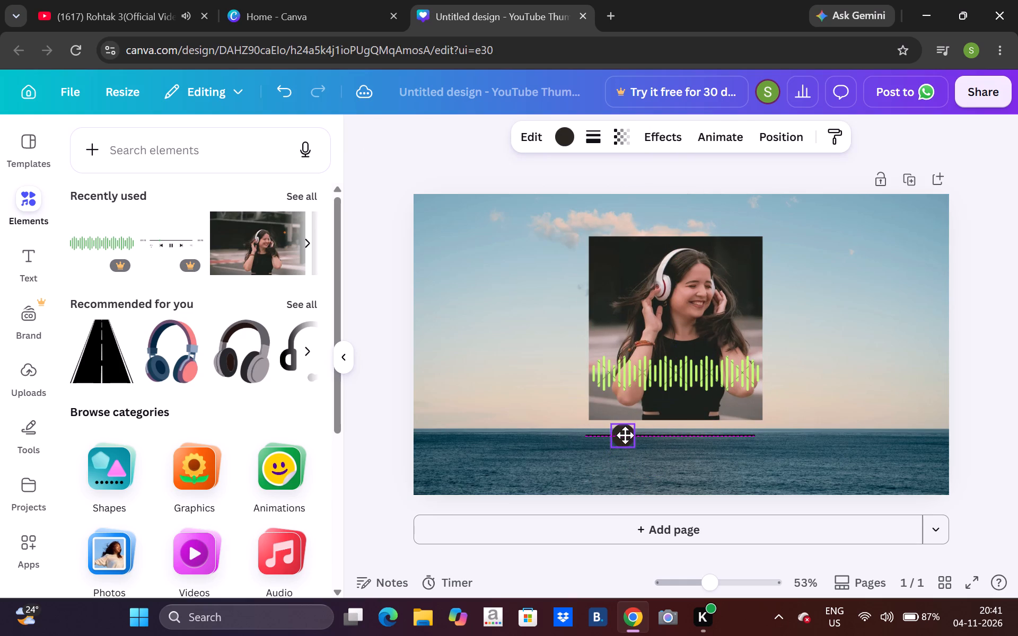
{"action": "left_click_drag", "start_coordinate": [625, 435], "coordinate": [619, 425]}
{"action": "left_click", "coordinate": [621, 431]}
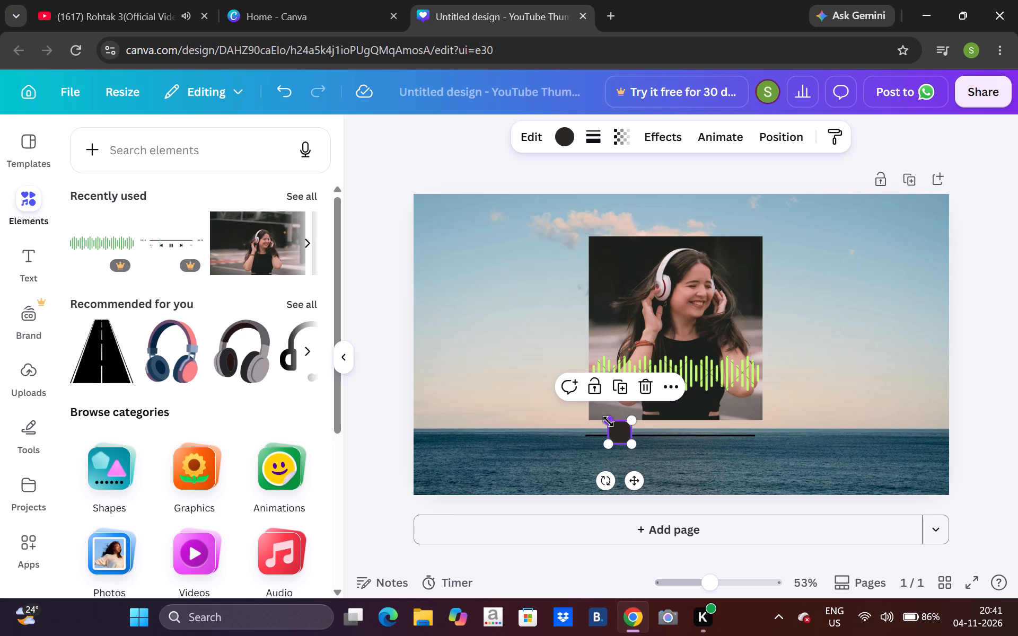
{"action": "left_click_drag", "start_coordinate": [608, 421], "coordinate": [620, 437]}
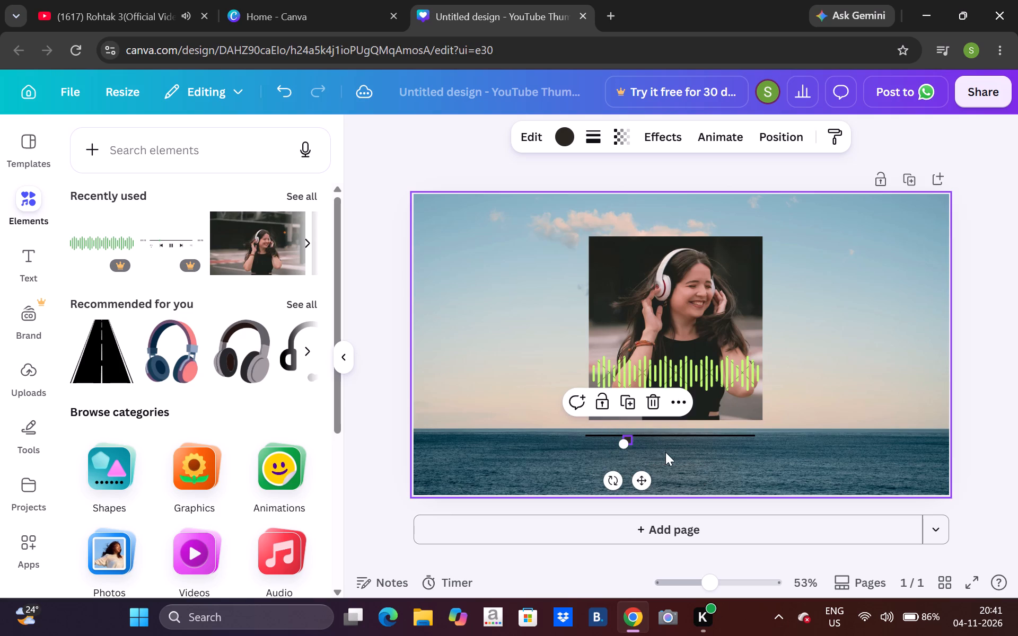
{"action": "left_click", "coordinate": [667, 453]}
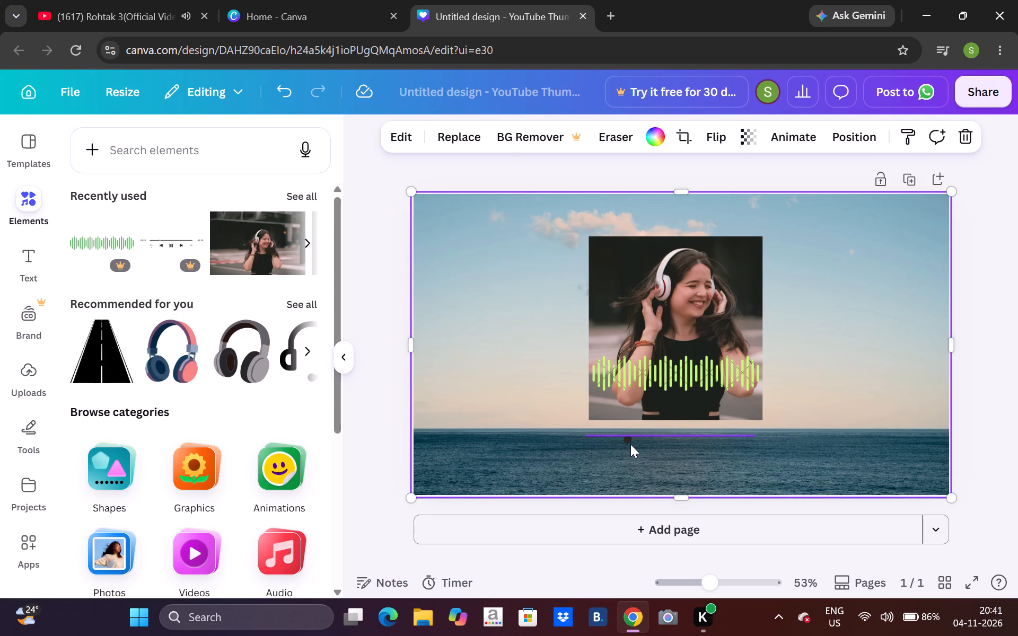
Change the tiny dot's fill color to the white already used in this design.
{"action": "left_click", "coordinate": [626, 443]}
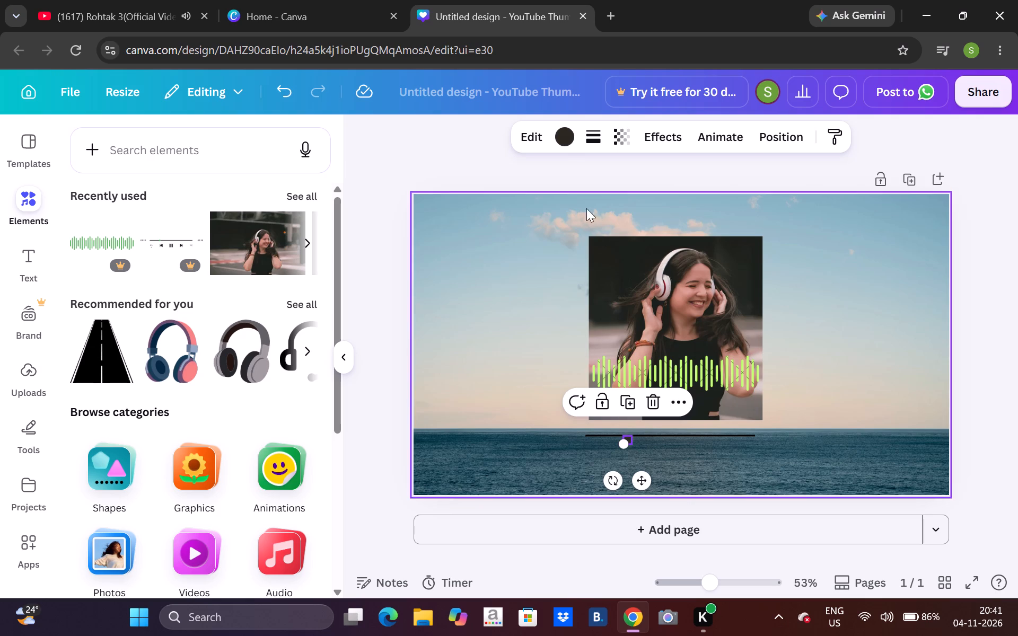
{"action": "left_click", "coordinate": [559, 139]}
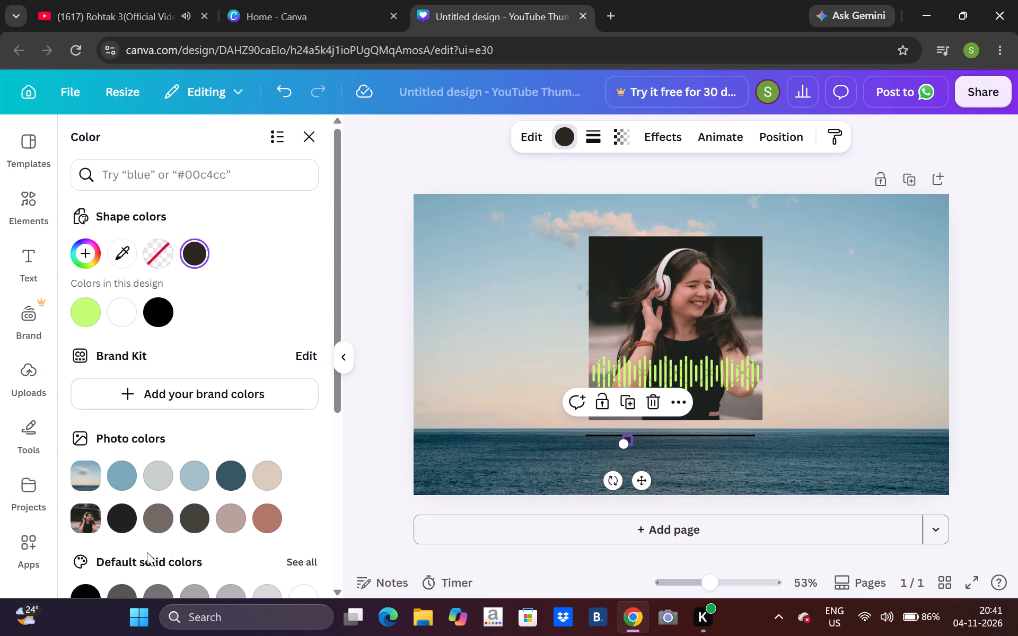
{"action": "left_click", "coordinate": [116, 310]}
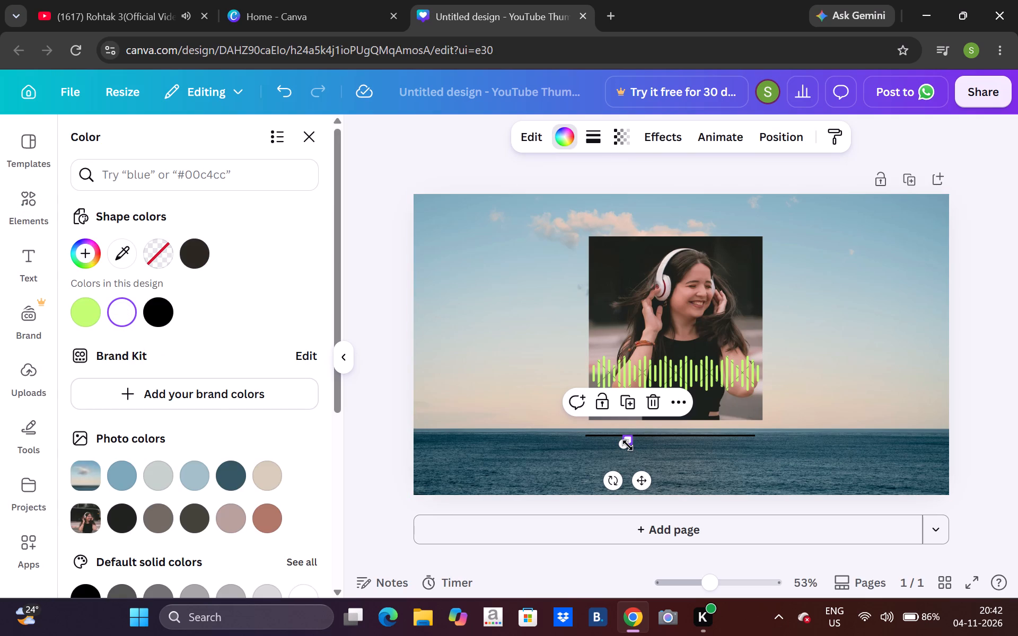
Move the tiny white slider dot so it sits centred on the black line, near the line's left end.
{"action": "left_click", "coordinate": [645, 479]}
{"action": "right_click_drag", "start_coordinate": [645, 479], "coordinate": [635, 451]}
{"action": "left_click_drag", "start_coordinate": [615, 453], "coordinate": [643, 485]}
{"action": "left_click_drag", "start_coordinate": [643, 485], "coordinate": [634, 479]}
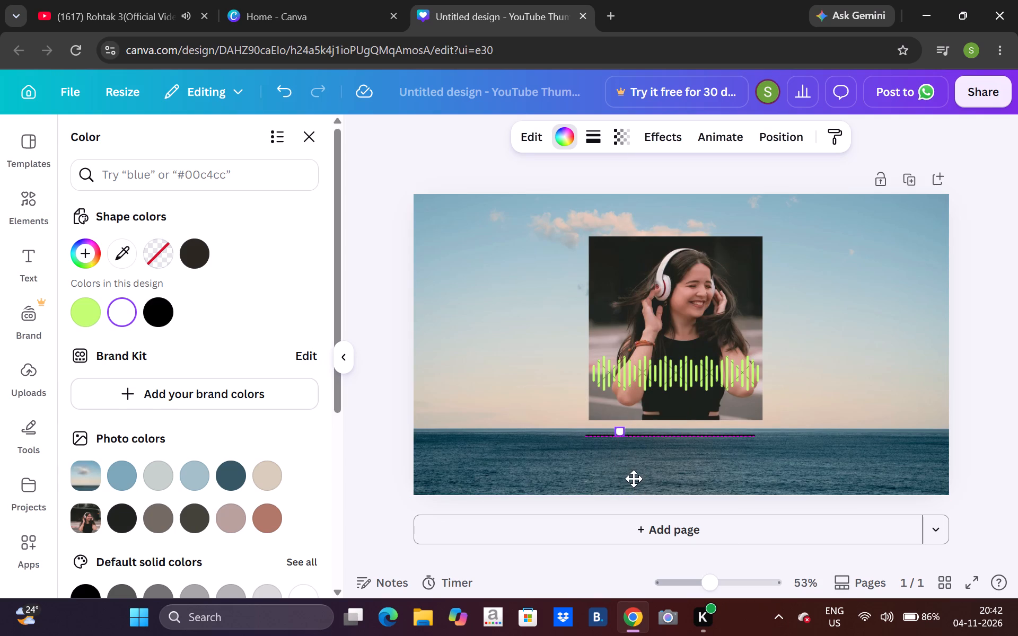
{"action": "left_click_drag", "start_coordinate": [634, 479], "coordinate": [629, 476]}
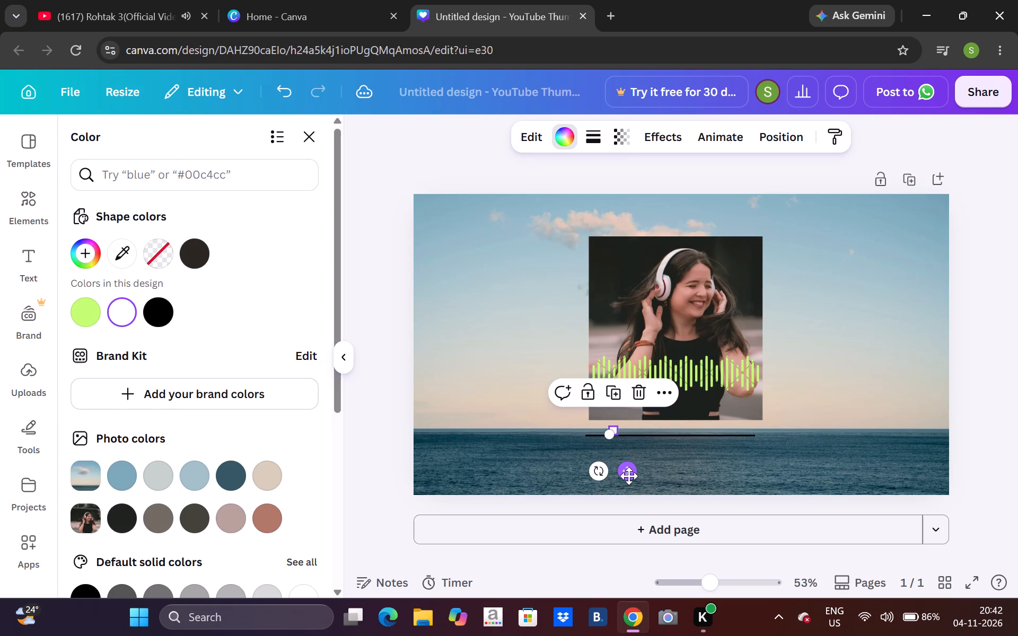
{"action": "left_click_drag", "start_coordinate": [629, 476], "coordinate": [631, 482]}
{"action": "left_click", "coordinate": [689, 455]}
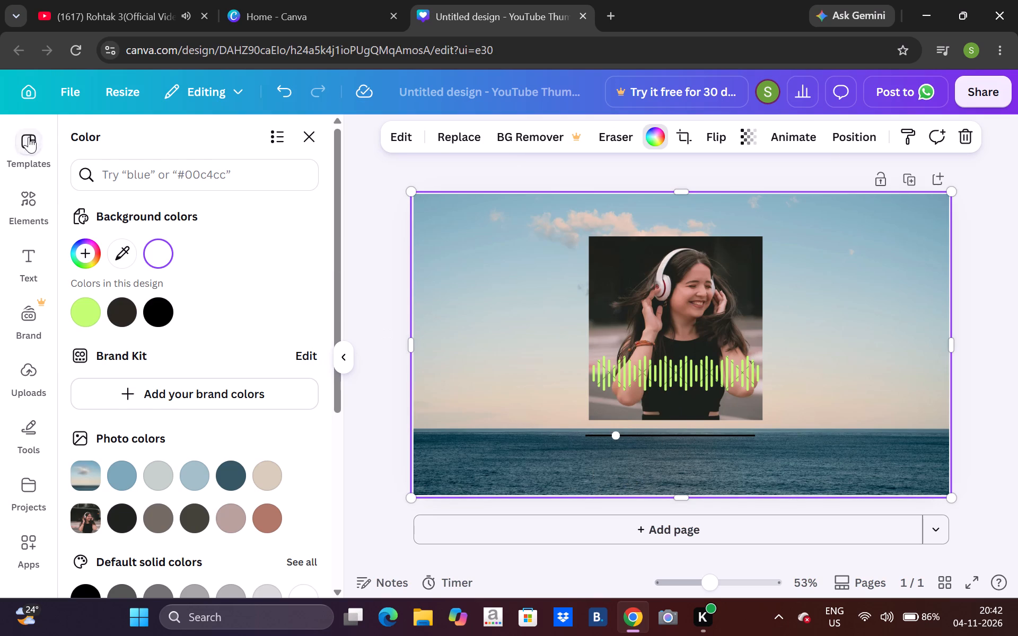
Search the elements for "spotify" and look through the photo results for something suited to the music player design.
{"action": "left_click", "coordinate": [29, 188]}
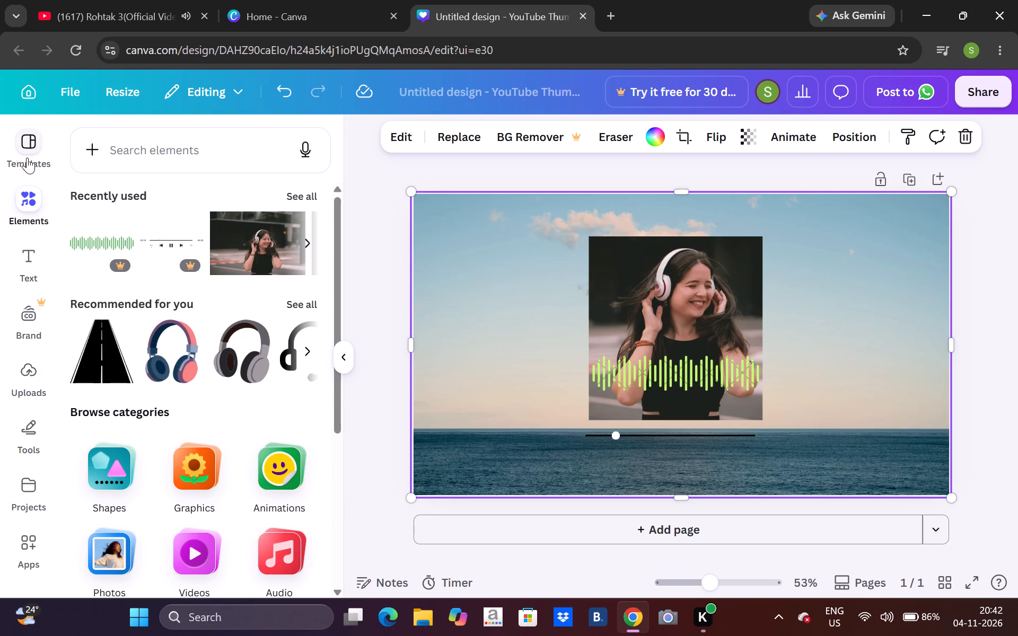
{"action": "left_click", "coordinate": [205, 139]}
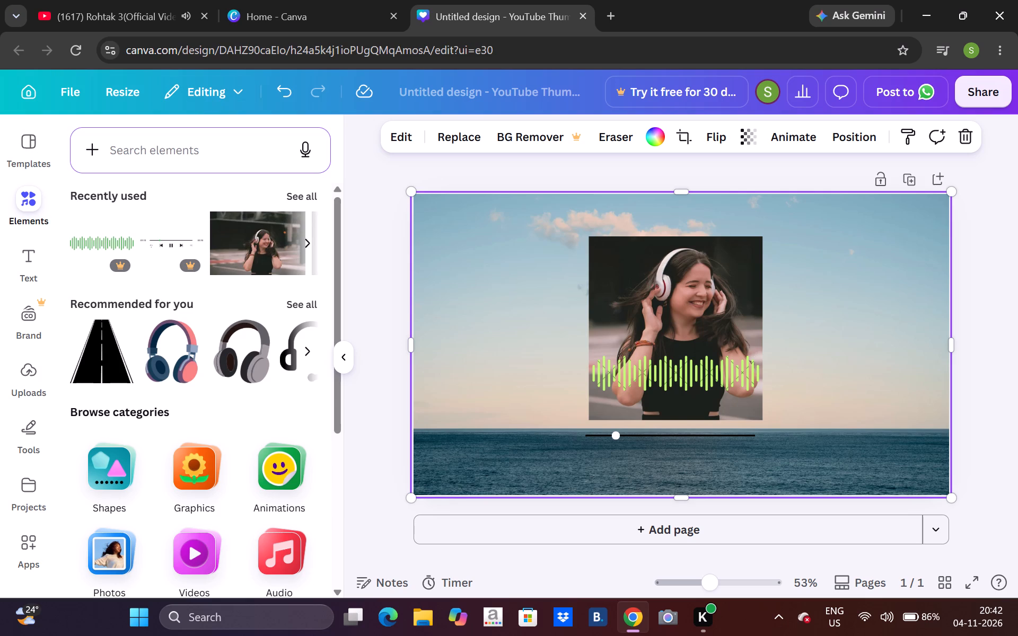
{"action": "left_click", "coordinate": [199, 147]}
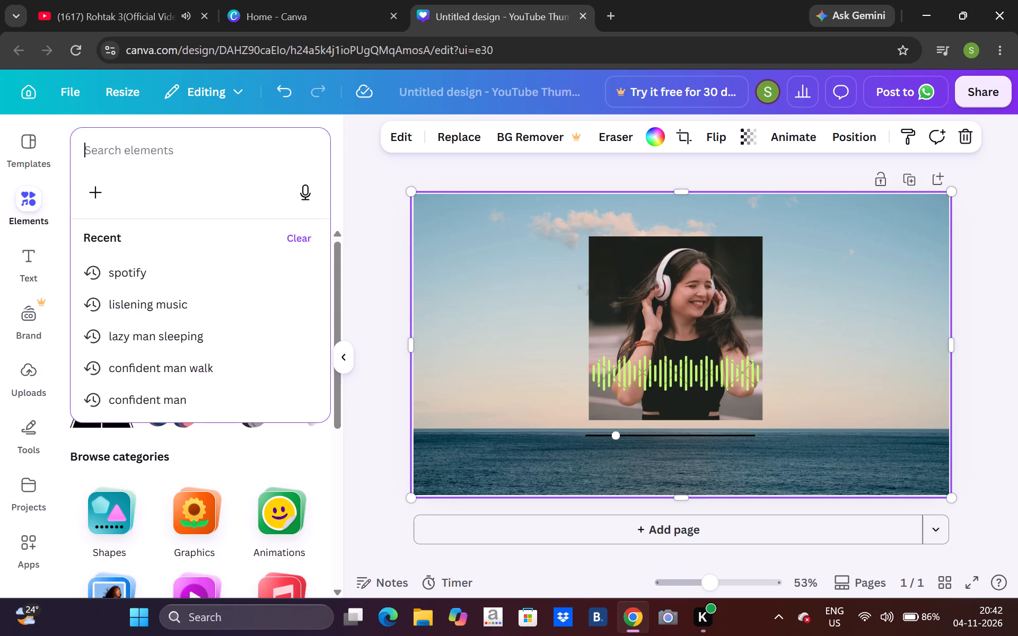
{"action": "left_click", "coordinate": [155, 266]}
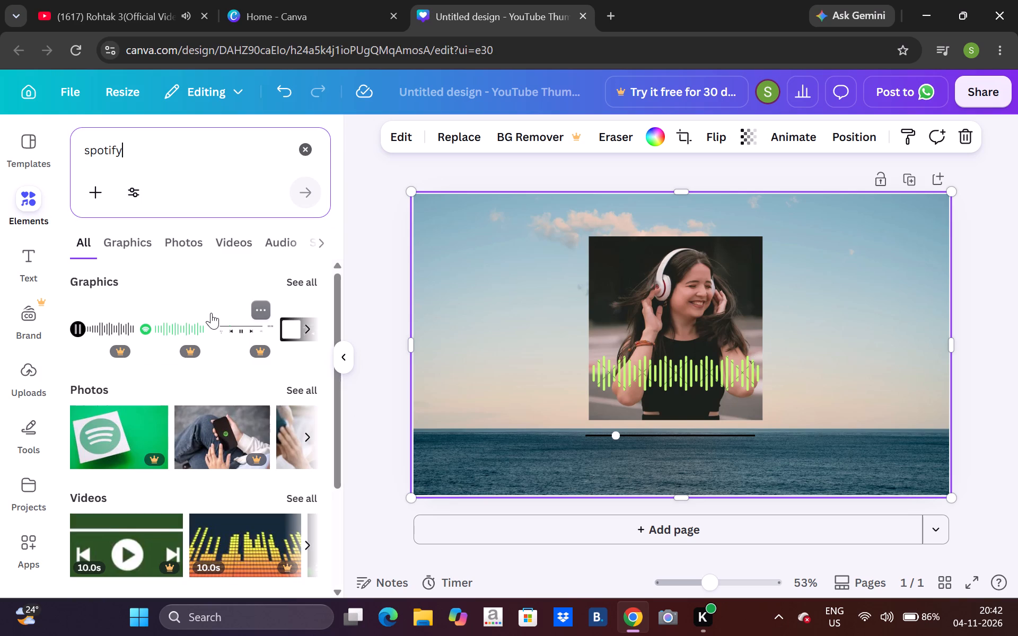
{"action": "left_click", "coordinate": [176, 241]}
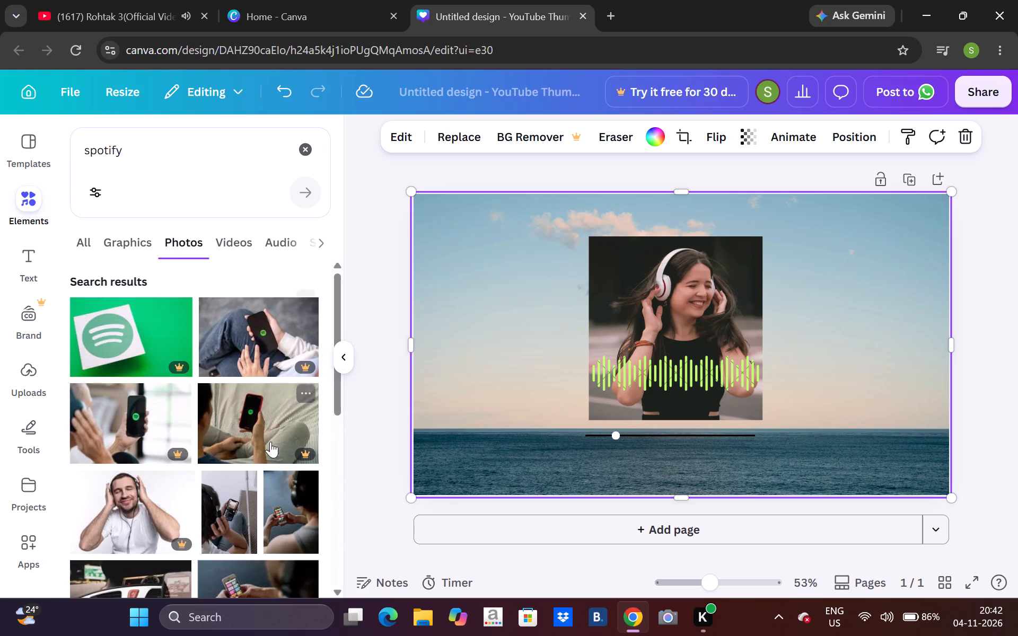
{"action": "left_click", "coordinate": [328, 508]}
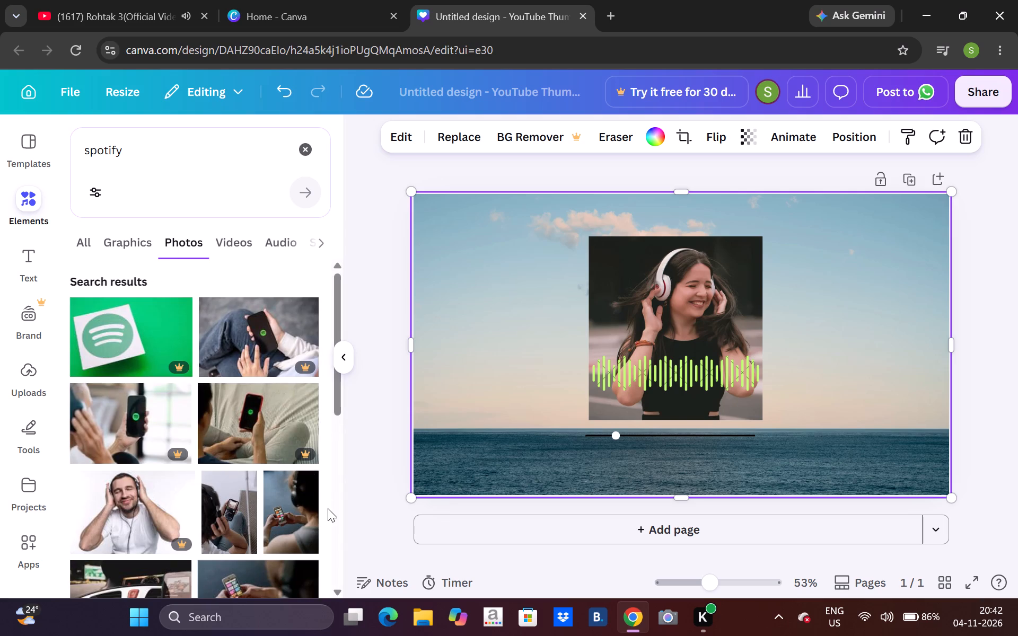
{"action": "left_click", "coordinate": [335, 575]}
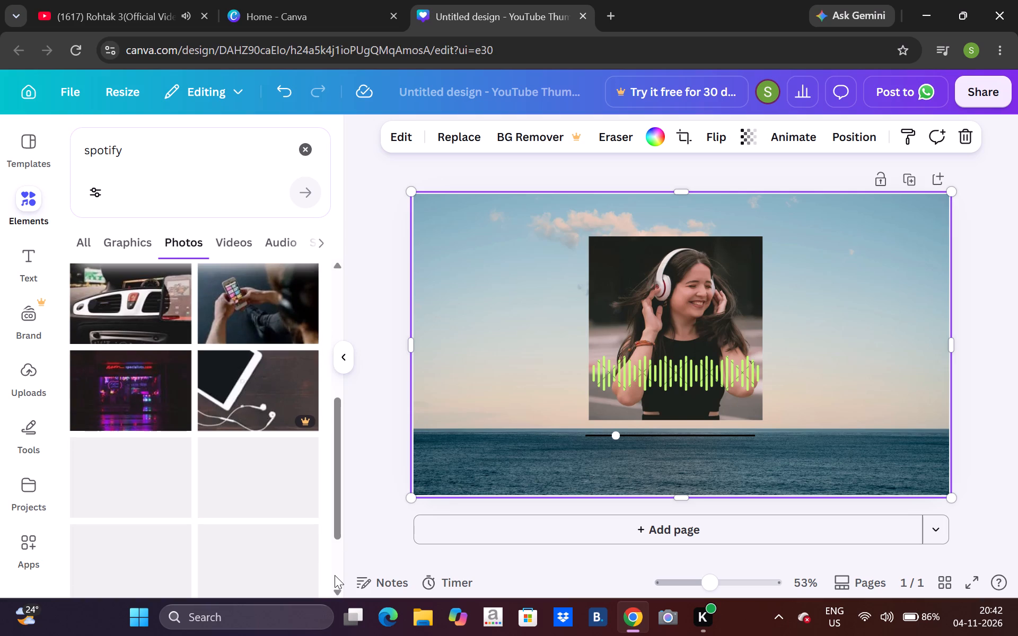
{"action": "left_click", "coordinate": [335, 575]}
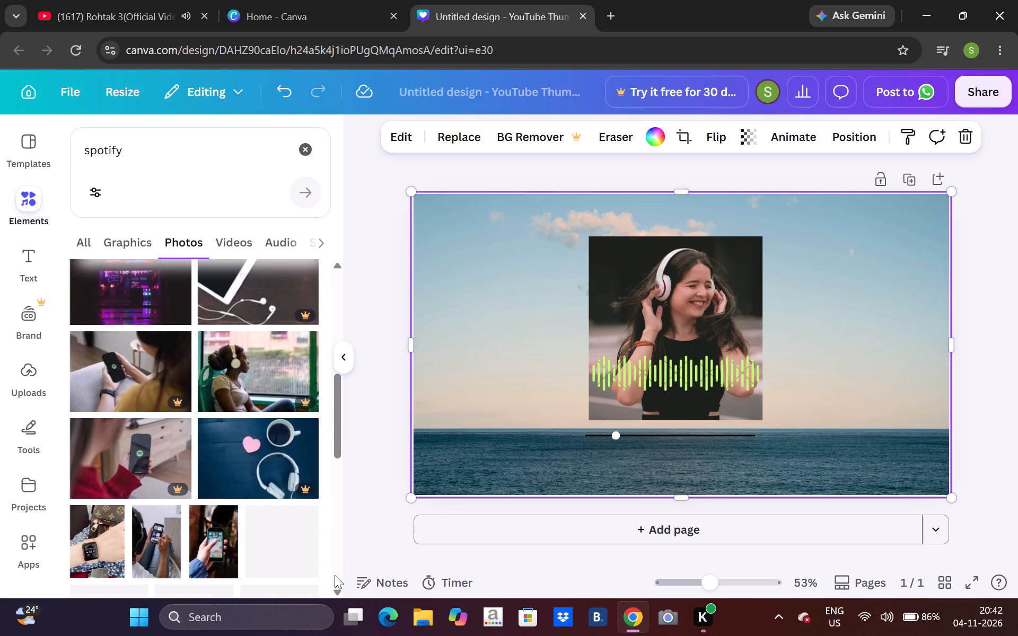
{"action": "left_click", "coordinate": [335, 575]}
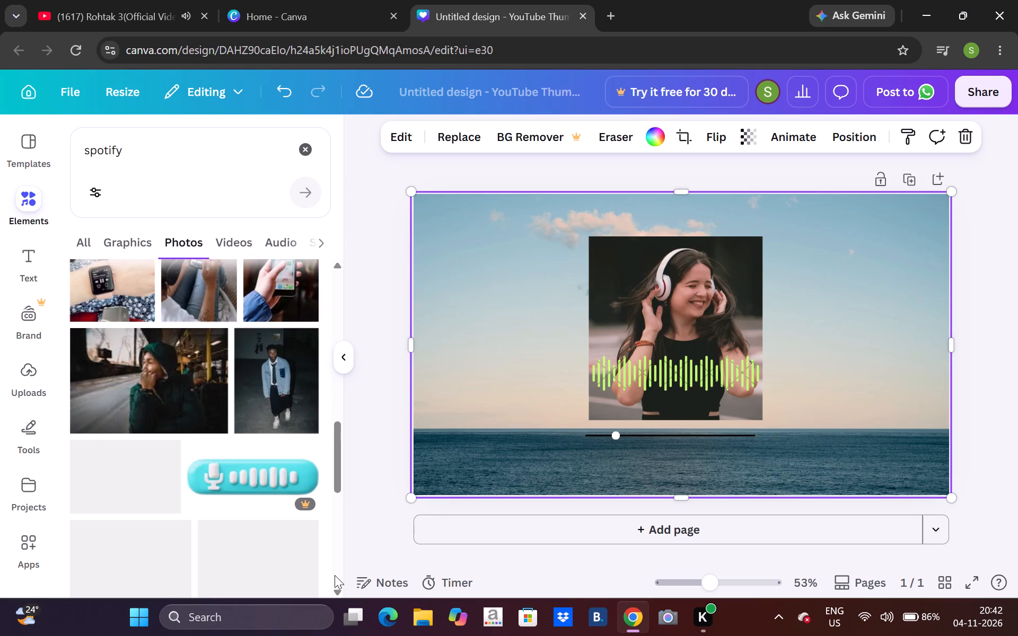
{"action": "left_click", "coordinate": [335, 575]}
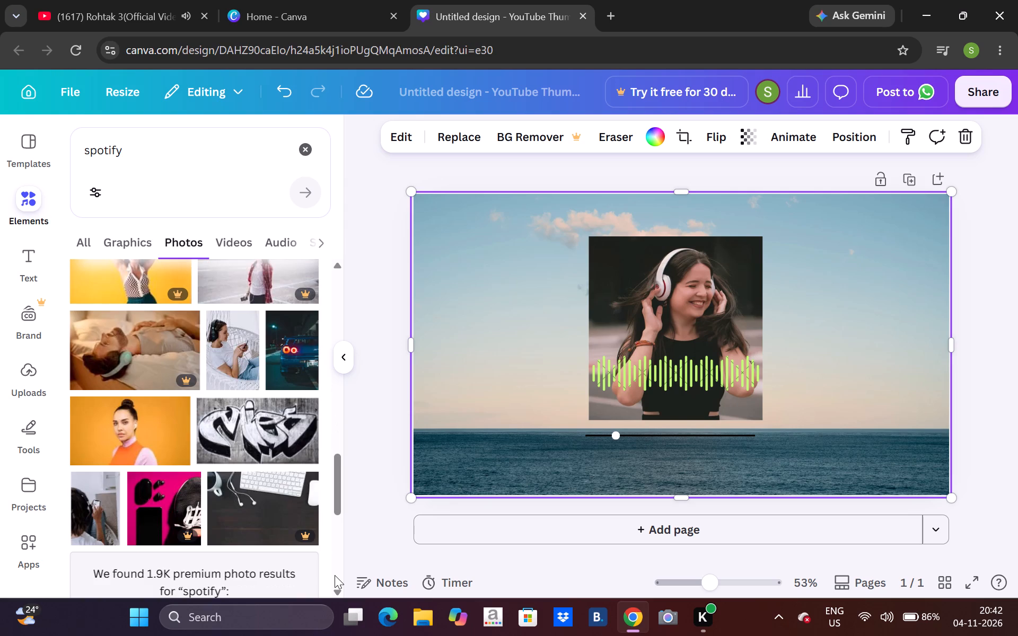
{"action": "left_click", "coordinate": [335, 575]}
{"action": "left_click", "coordinate": [335, 575]}
{"action": "double_click", "coordinate": [335, 575]}
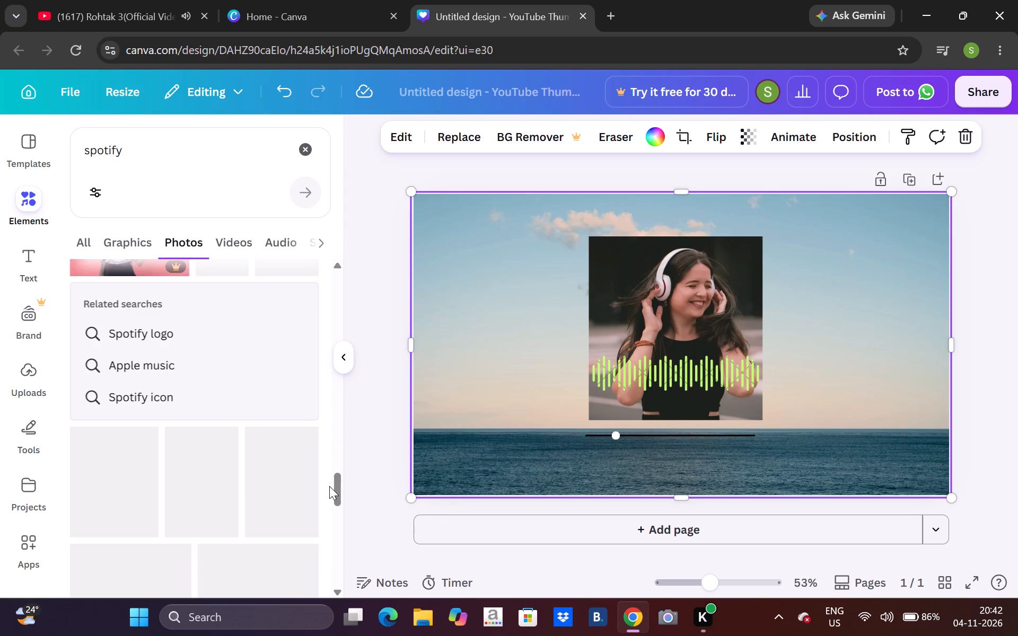
{"action": "left_click", "coordinate": [330, 569]}
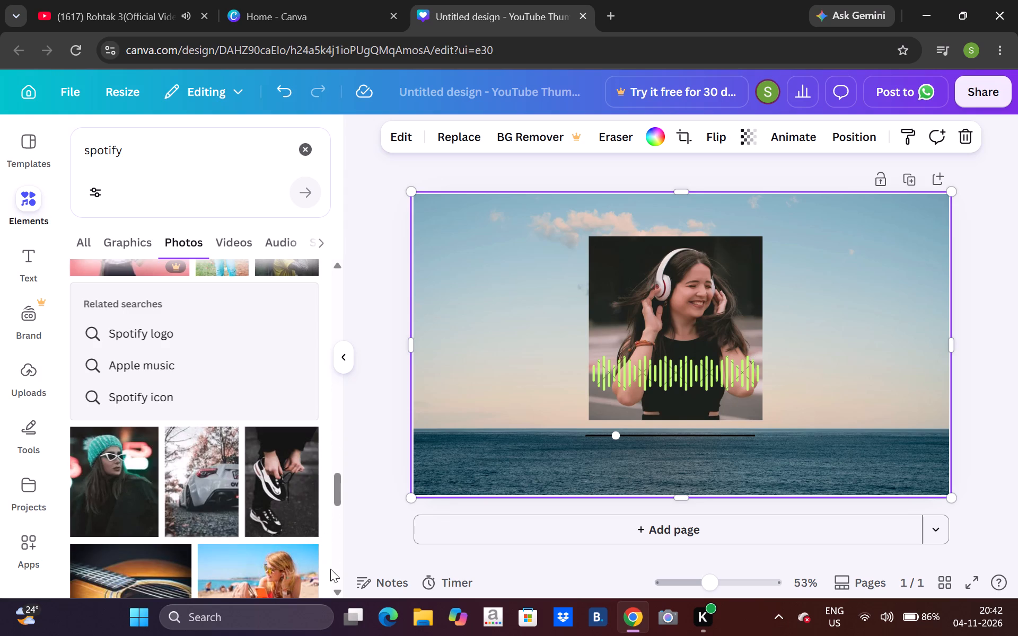
{"action": "left_click", "coordinate": [335, 583]}
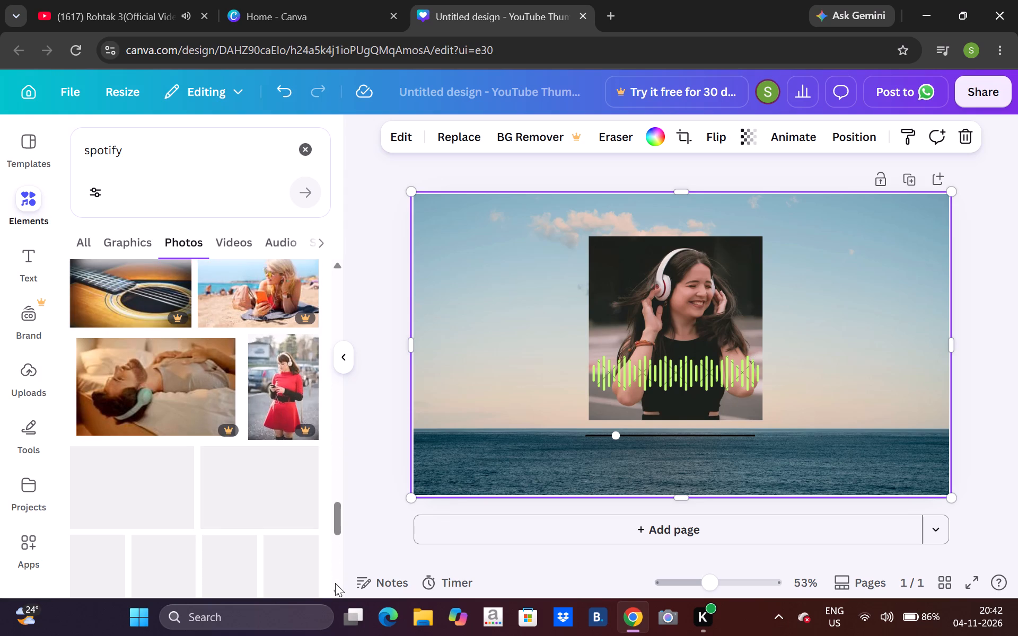
{"action": "left_click", "coordinate": [335, 583]}
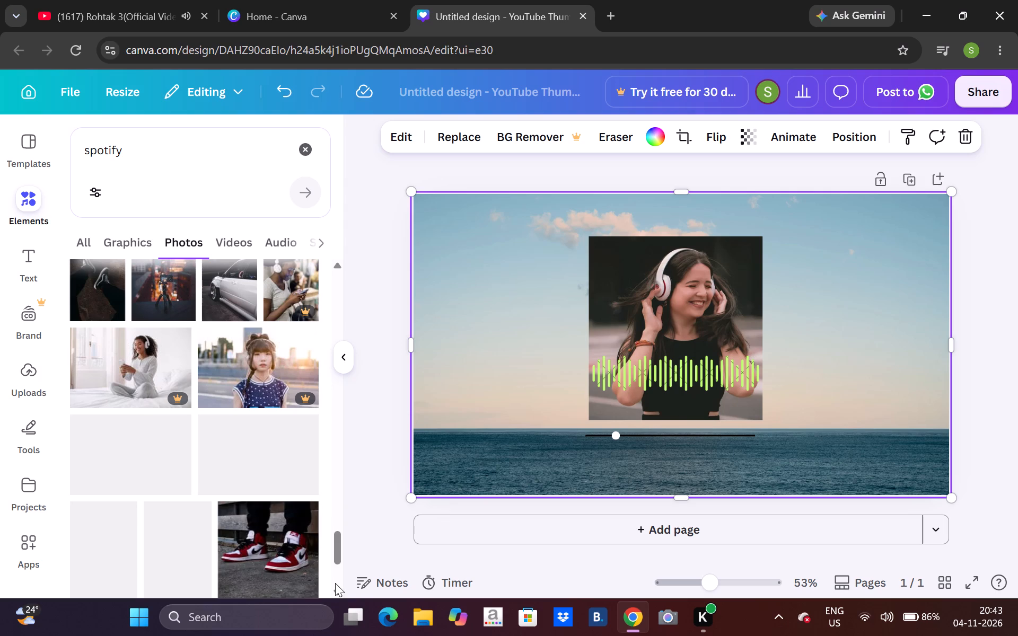
{"action": "left_click", "coordinate": [335, 583]}
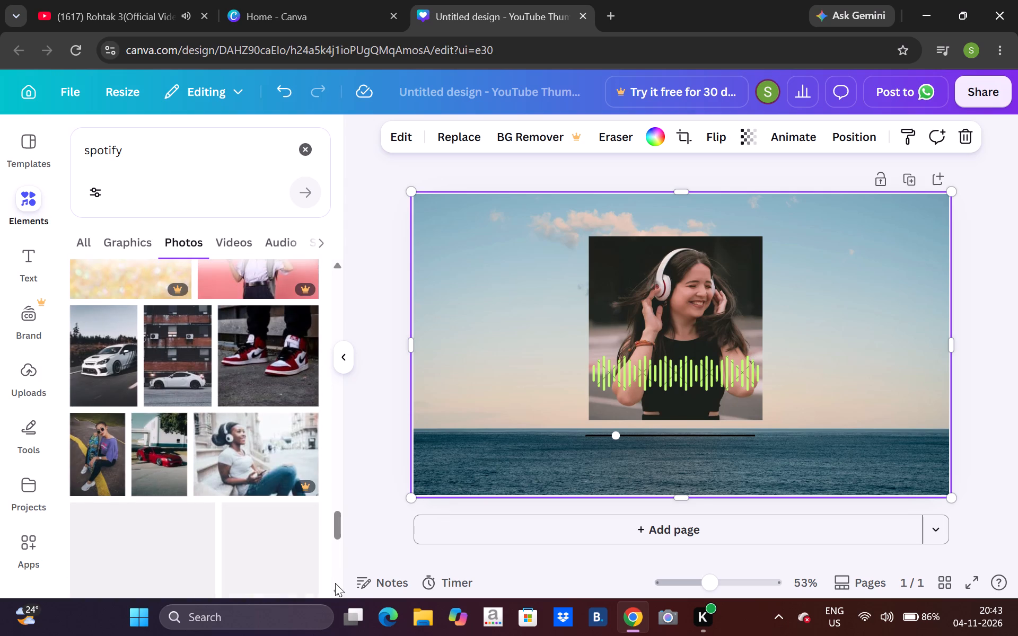
{"action": "left_click", "coordinate": [335, 583]}
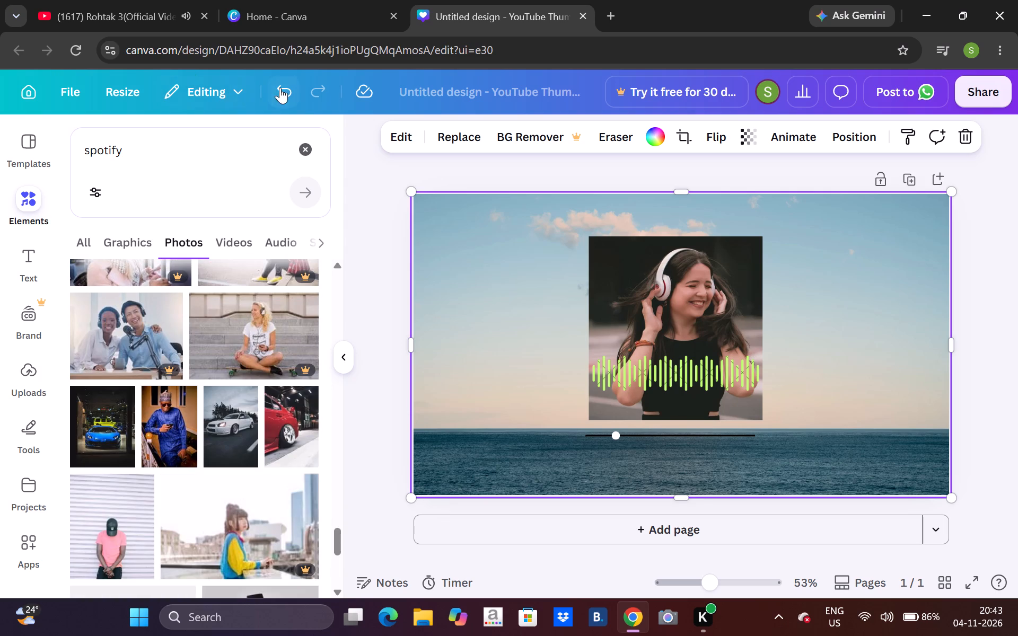
Rerun the recent "lislening music" element search, look through its photo results, and clear the search.
{"action": "left_click", "coordinate": [307, 139]}
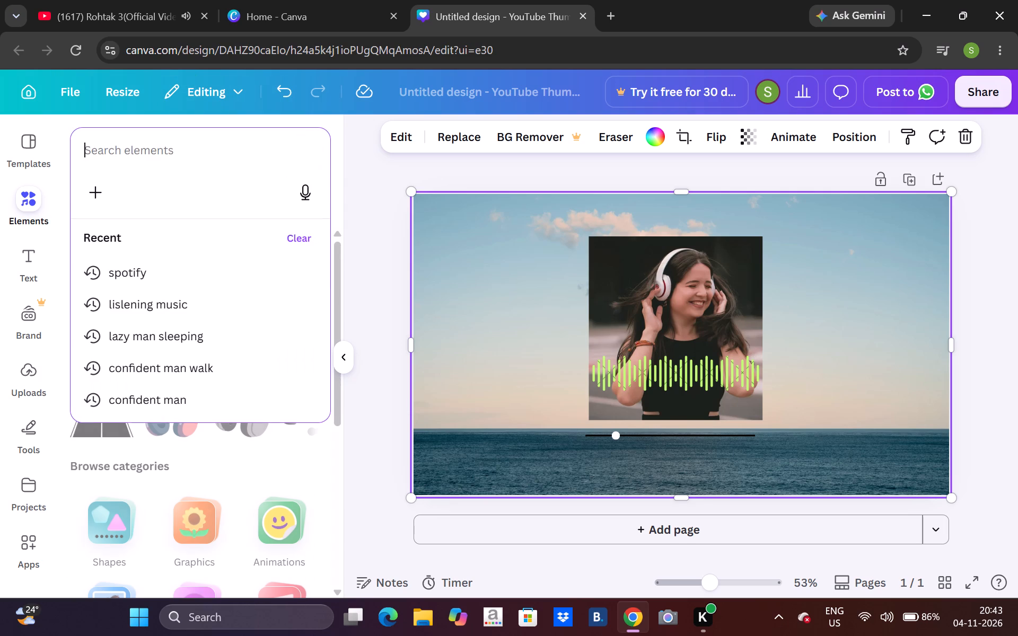
{"action": "left_click", "coordinate": [213, 303]}
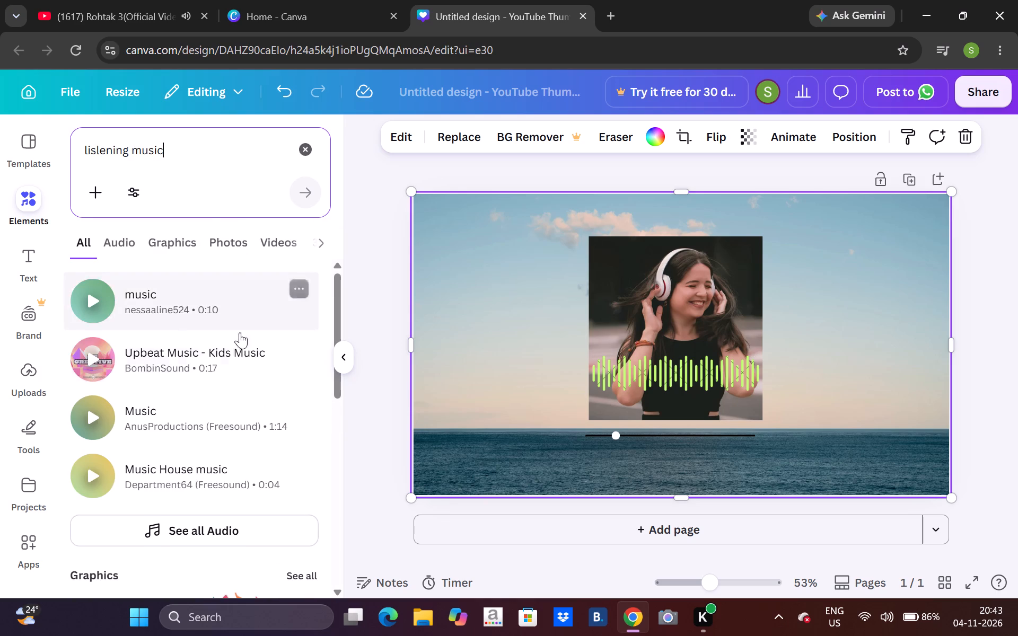
{"action": "left_click", "coordinate": [238, 240]}
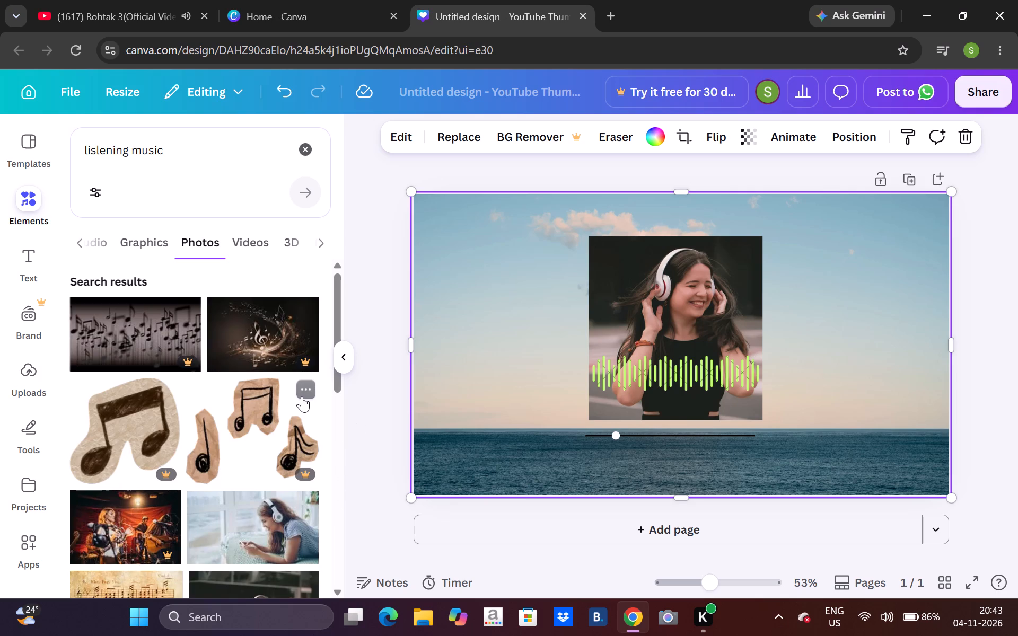
{"action": "left_click", "coordinate": [336, 496]}
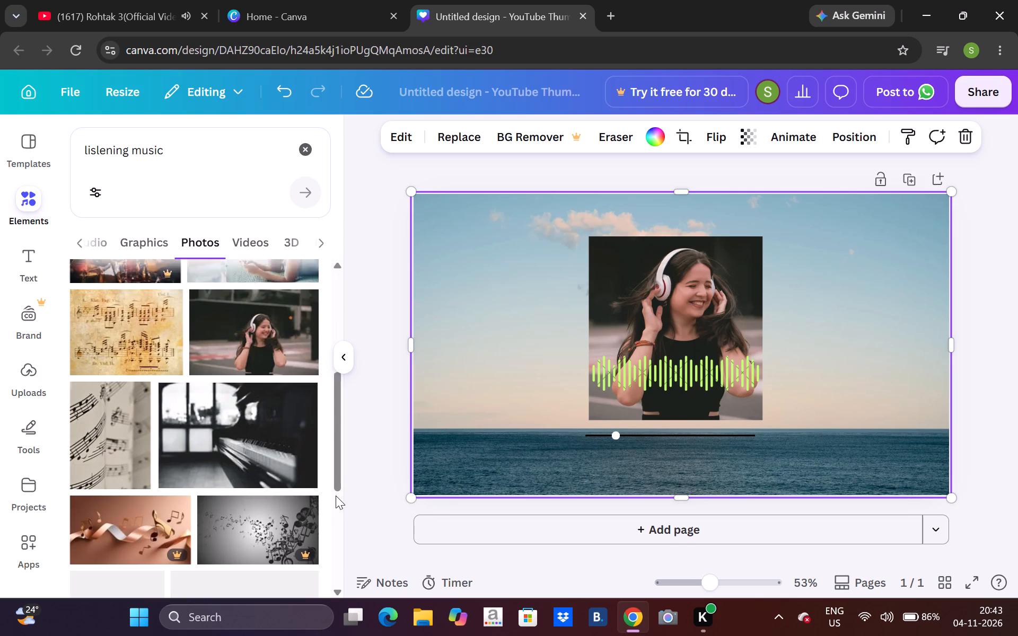
{"action": "left_click", "coordinate": [337, 580]}
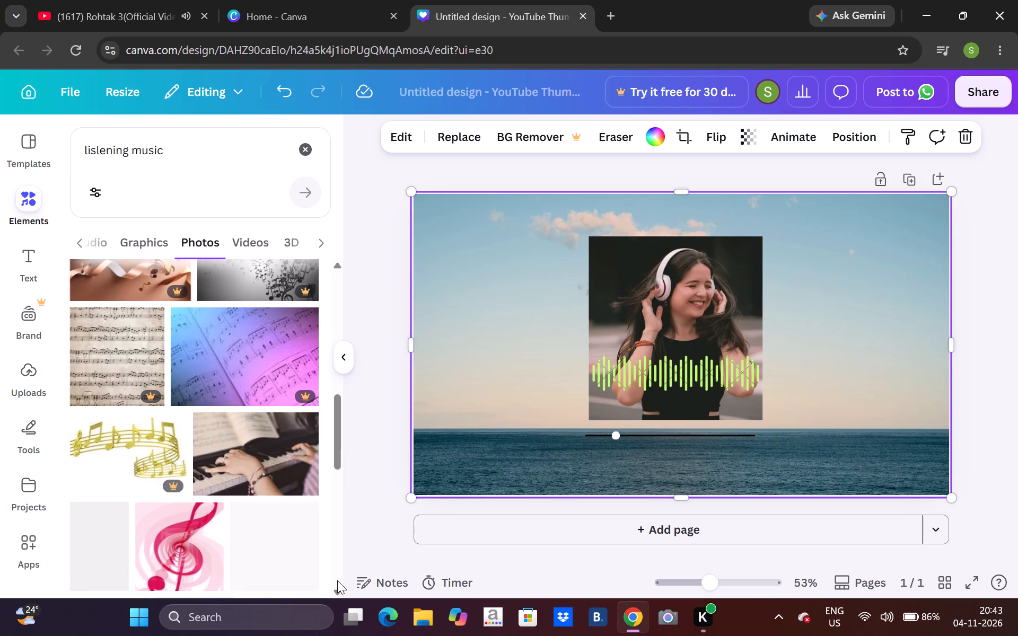
{"action": "left_click", "coordinate": [337, 580]}
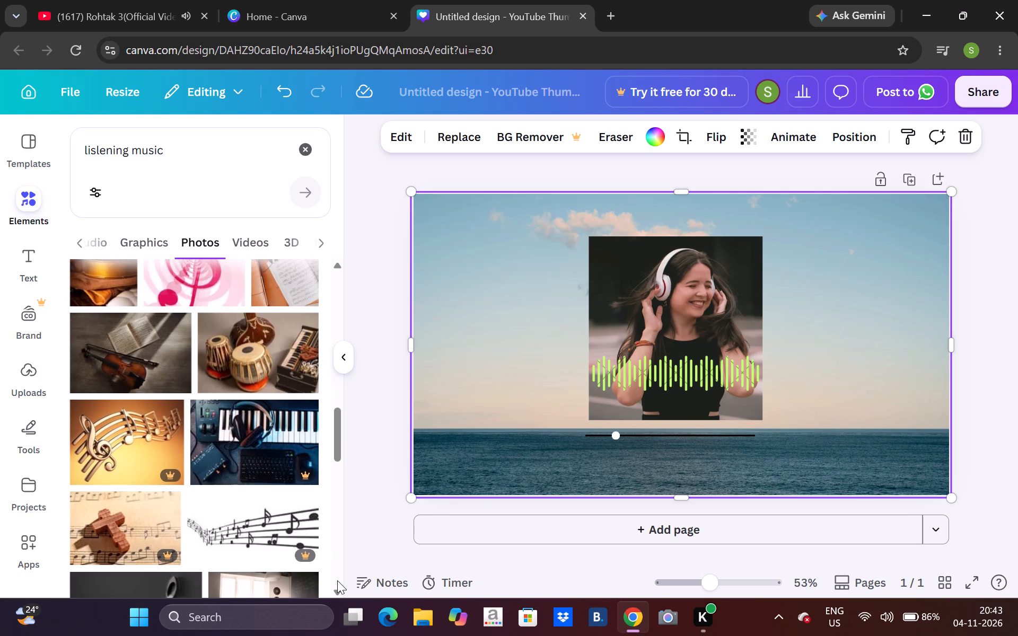
{"action": "left_click", "coordinate": [337, 580]}
{"action": "left_click", "coordinate": [337, 580]}
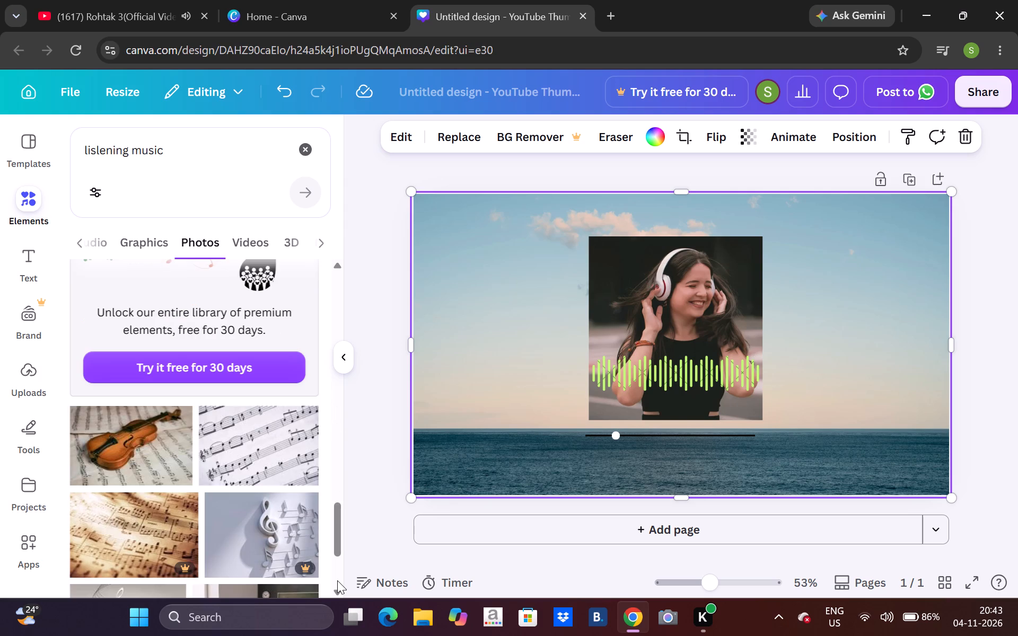
{"action": "left_click", "coordinate": [337, 580]}
{"action": "left_click", "coordinate": [337, 580]}
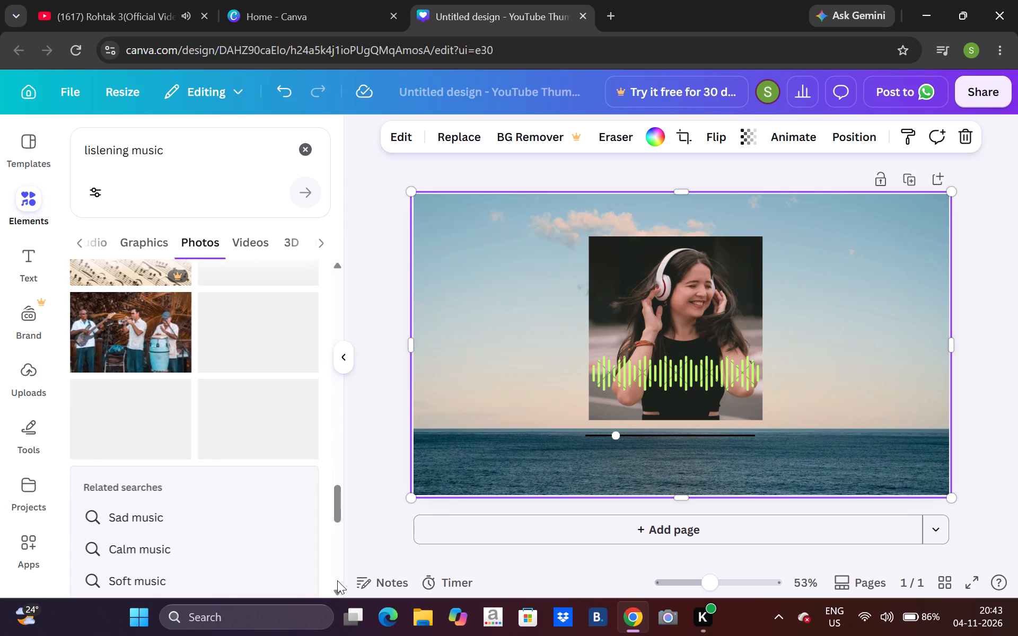
{"action": "left_click", "coordinate": [74, 237]}
{"action": "left_click", "coordinate": [74, 237]}
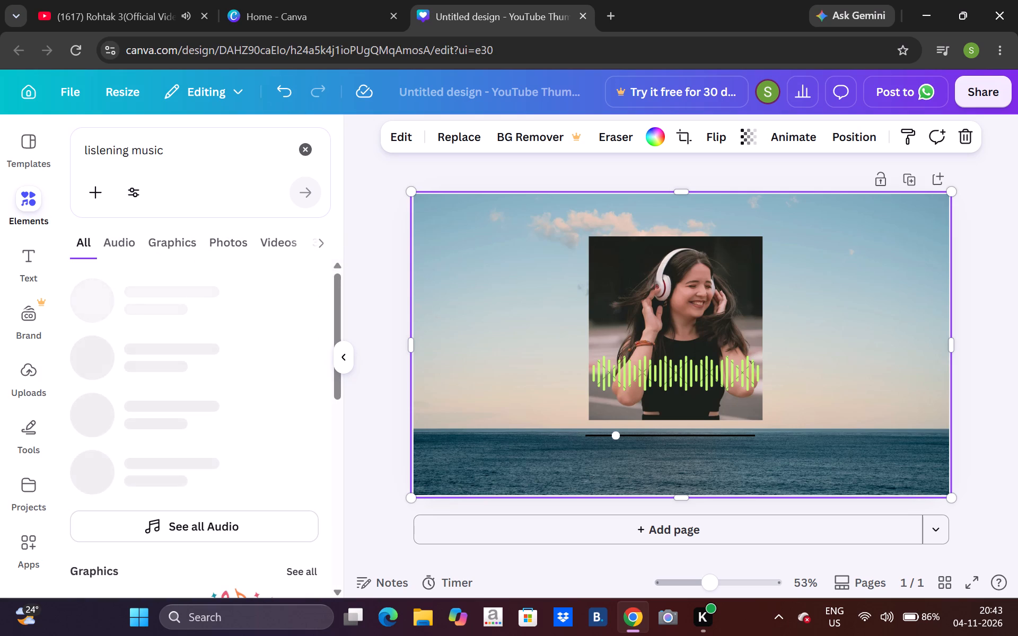
{"action": "left_click", "coordinate": [303, 148]}
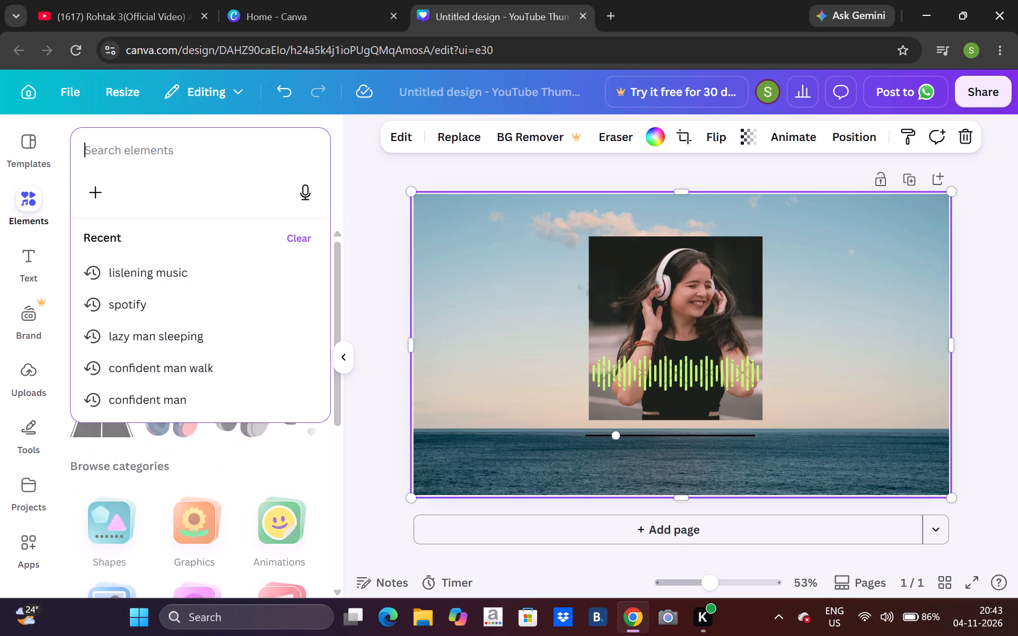
{"action": "left_click", "coordinate": [372, 466]}
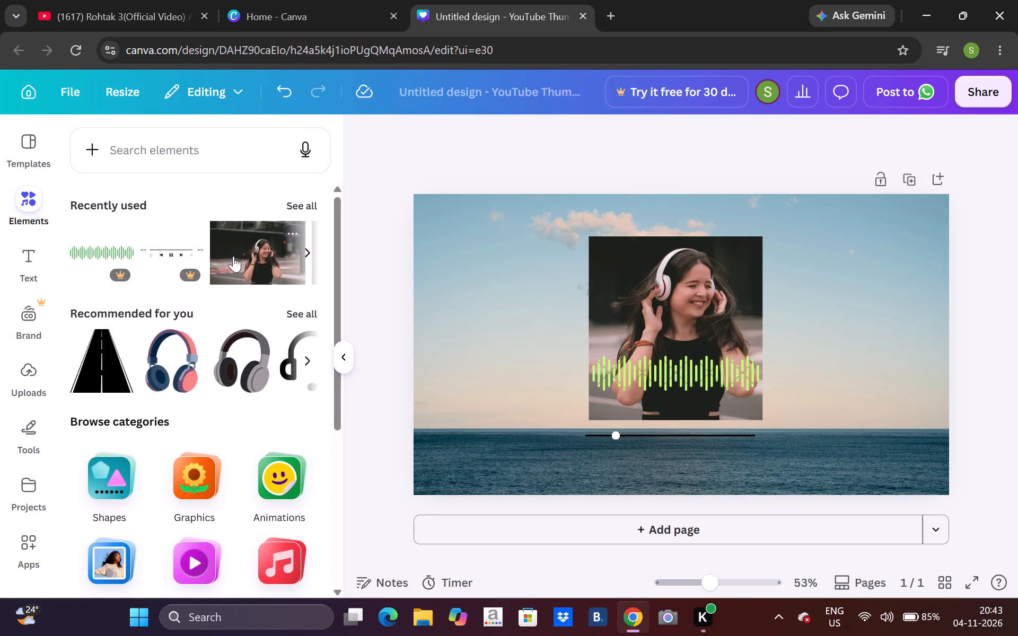
Add the recently used player-controls graphic and place it on the sea below the black progress line.
{"action": "left_click", "coordinate": [182, 254]}
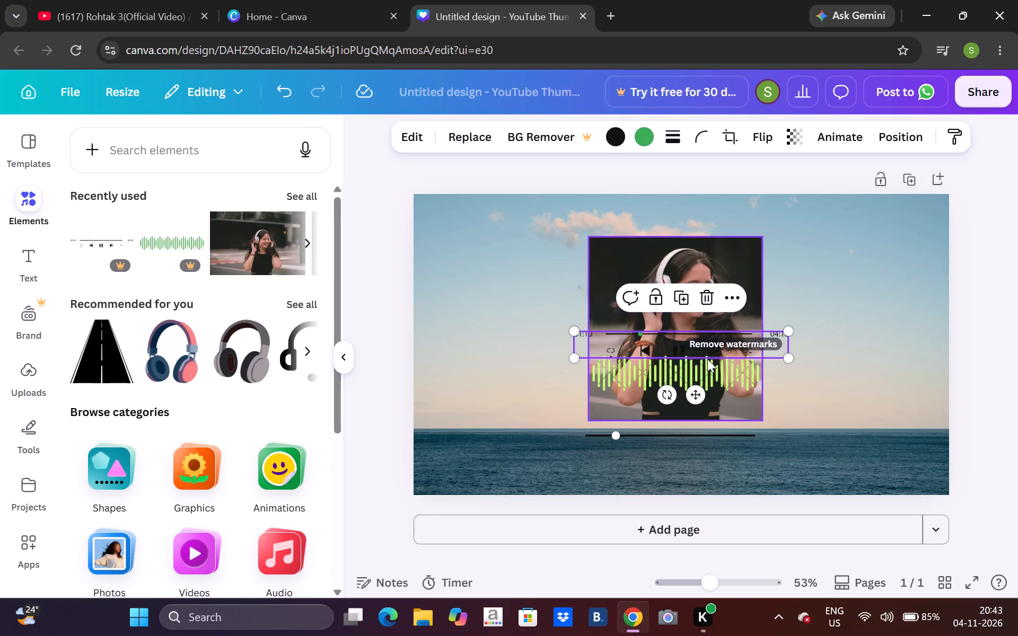
{"action": "left_click_drag", "start_coordinate": [675, 343], "coordinate": [686, 405]}
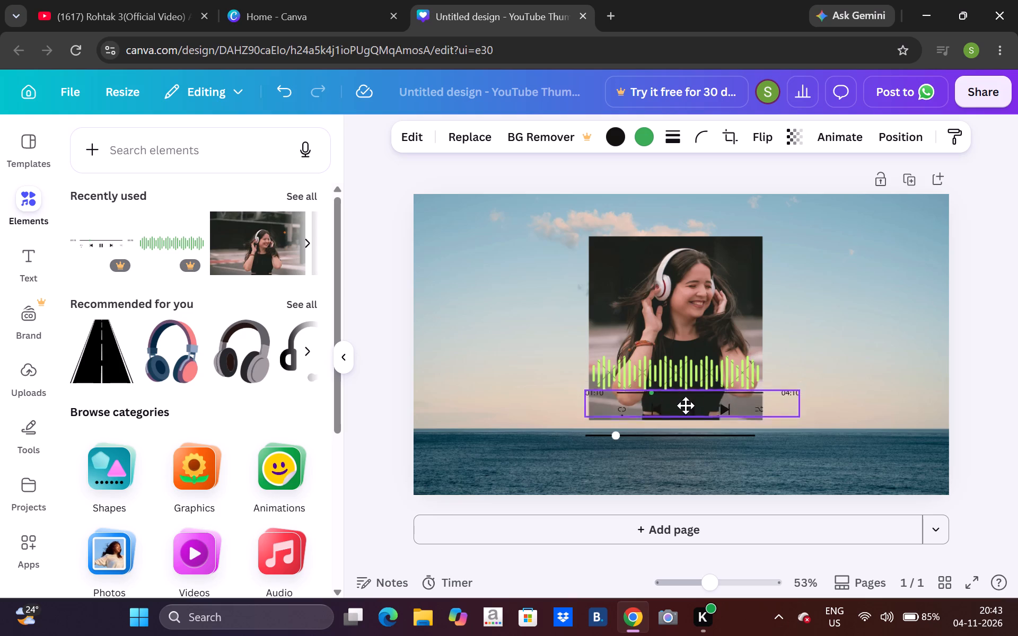
{"action": "left_click_drag", "start_coordinate": [686, 405], "coordinate": [670, 419]}
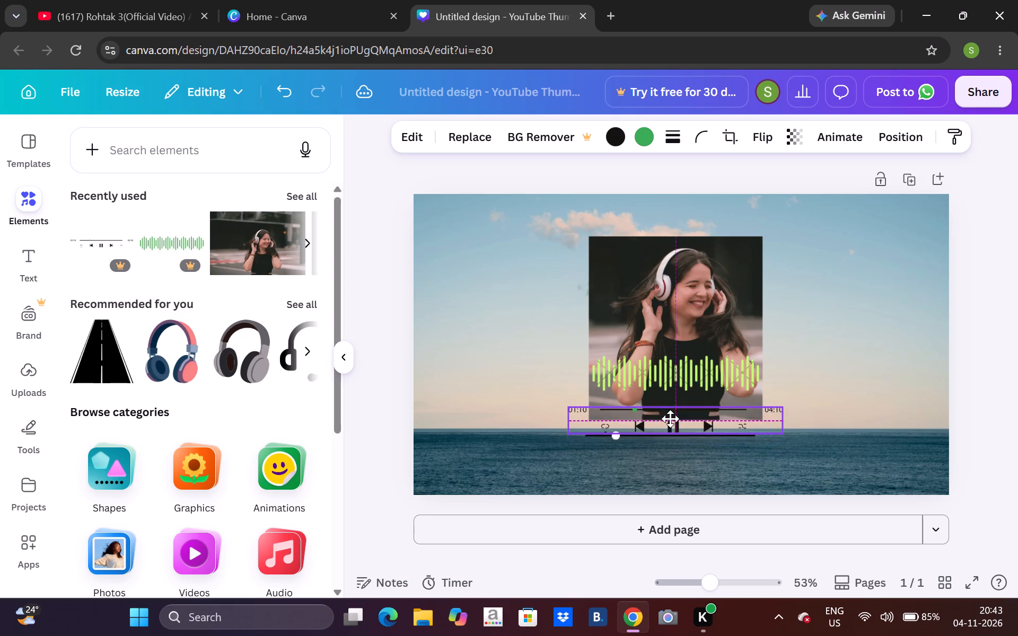
{"action": "left_click_drag", "start_coordinate": [670, 419], "coordinate": [657, 441]}
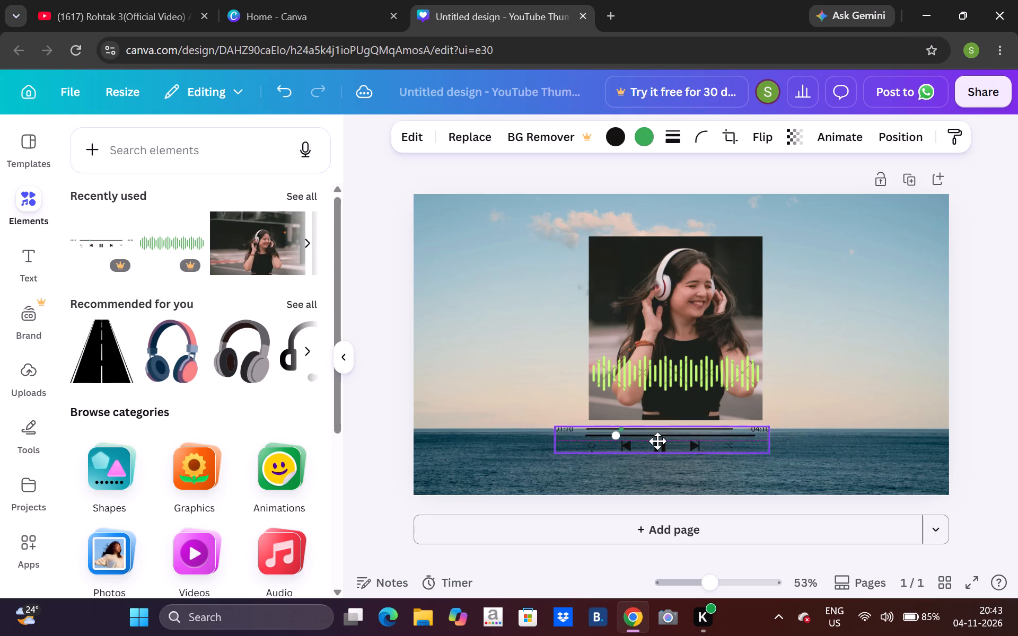
{"action": "left_click_drag", "start_coordinate": [657, 441], "coordinate": [652, 478]}
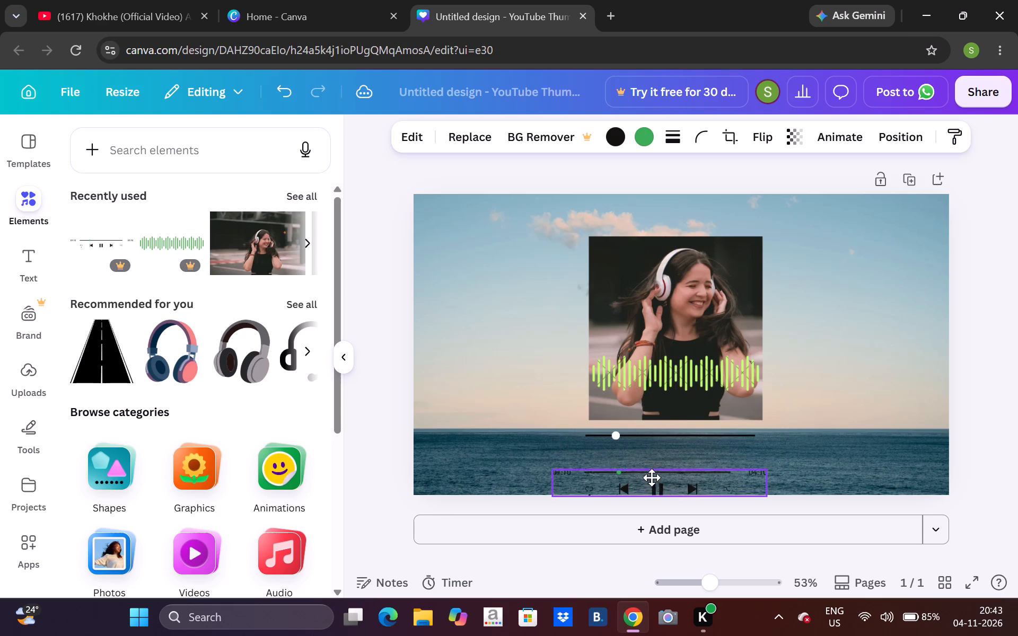
{"action": "left_click_drag", "start_coordinate": [652, 478], "coordinate": [645, 464]}
Delete the separate black progress line below the headphones photo.
{"action": "left_click", "coordinate": [657, 441]}
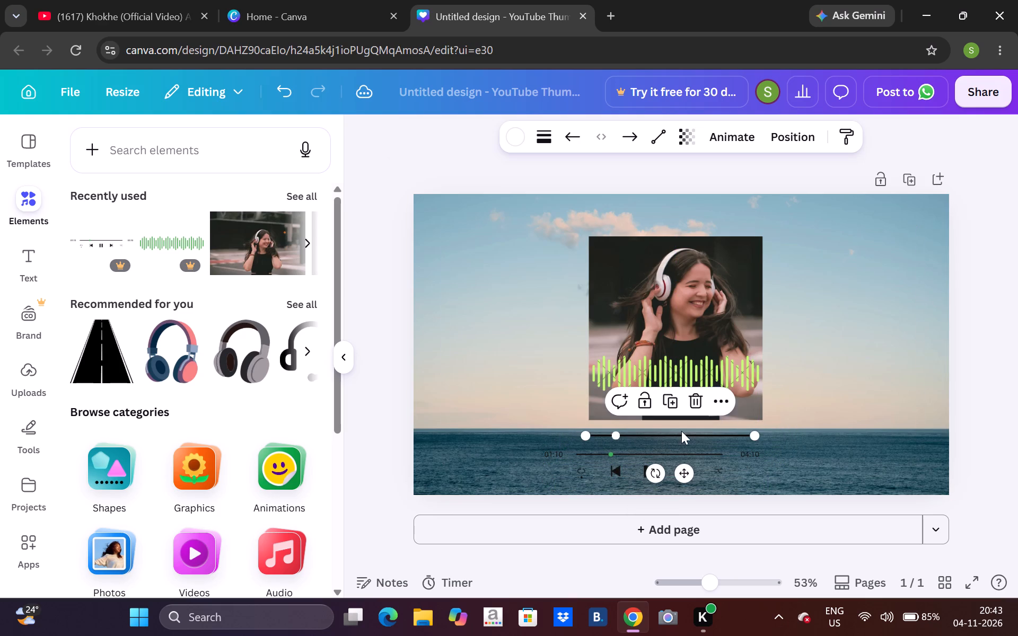
{"action": "left_click", "coordinate": [694, 408]}
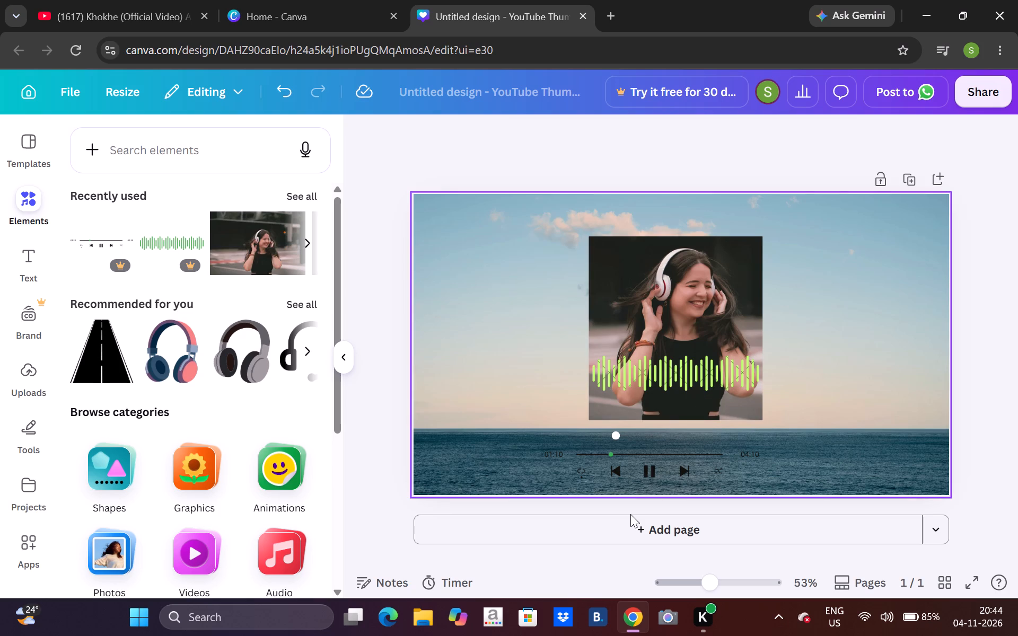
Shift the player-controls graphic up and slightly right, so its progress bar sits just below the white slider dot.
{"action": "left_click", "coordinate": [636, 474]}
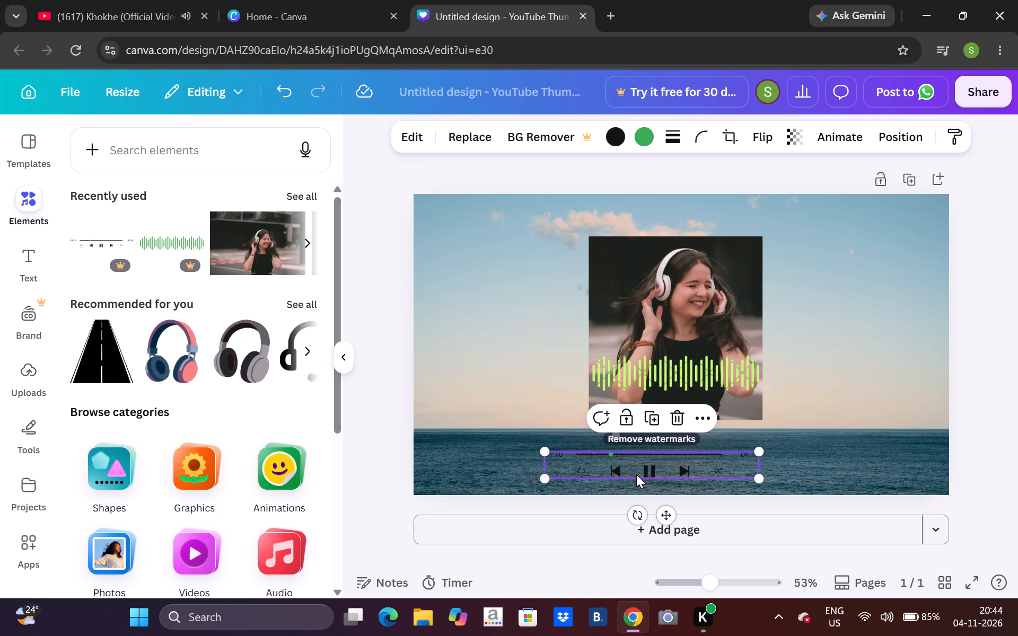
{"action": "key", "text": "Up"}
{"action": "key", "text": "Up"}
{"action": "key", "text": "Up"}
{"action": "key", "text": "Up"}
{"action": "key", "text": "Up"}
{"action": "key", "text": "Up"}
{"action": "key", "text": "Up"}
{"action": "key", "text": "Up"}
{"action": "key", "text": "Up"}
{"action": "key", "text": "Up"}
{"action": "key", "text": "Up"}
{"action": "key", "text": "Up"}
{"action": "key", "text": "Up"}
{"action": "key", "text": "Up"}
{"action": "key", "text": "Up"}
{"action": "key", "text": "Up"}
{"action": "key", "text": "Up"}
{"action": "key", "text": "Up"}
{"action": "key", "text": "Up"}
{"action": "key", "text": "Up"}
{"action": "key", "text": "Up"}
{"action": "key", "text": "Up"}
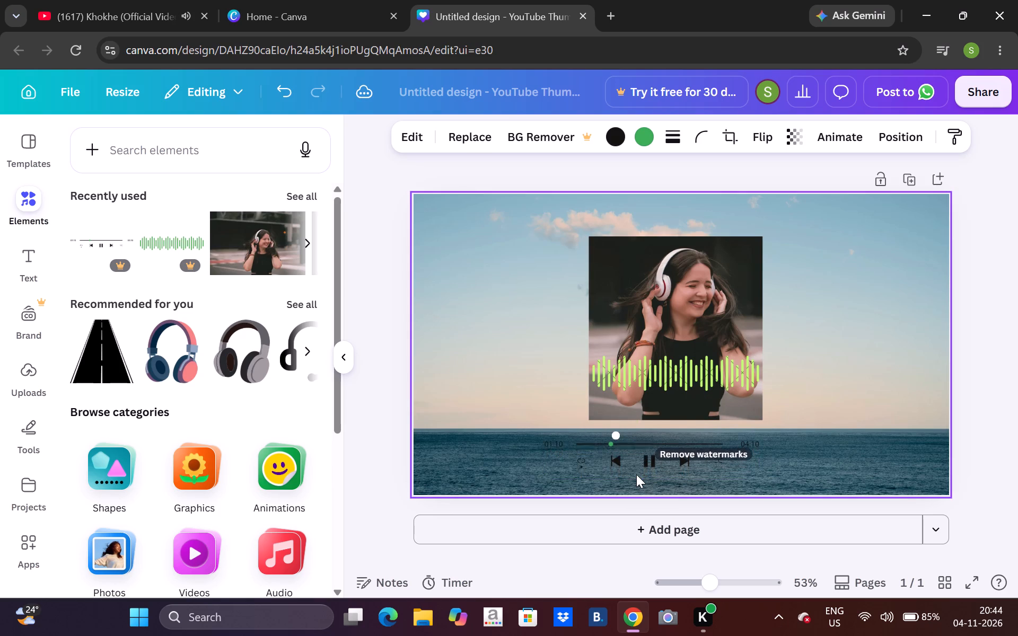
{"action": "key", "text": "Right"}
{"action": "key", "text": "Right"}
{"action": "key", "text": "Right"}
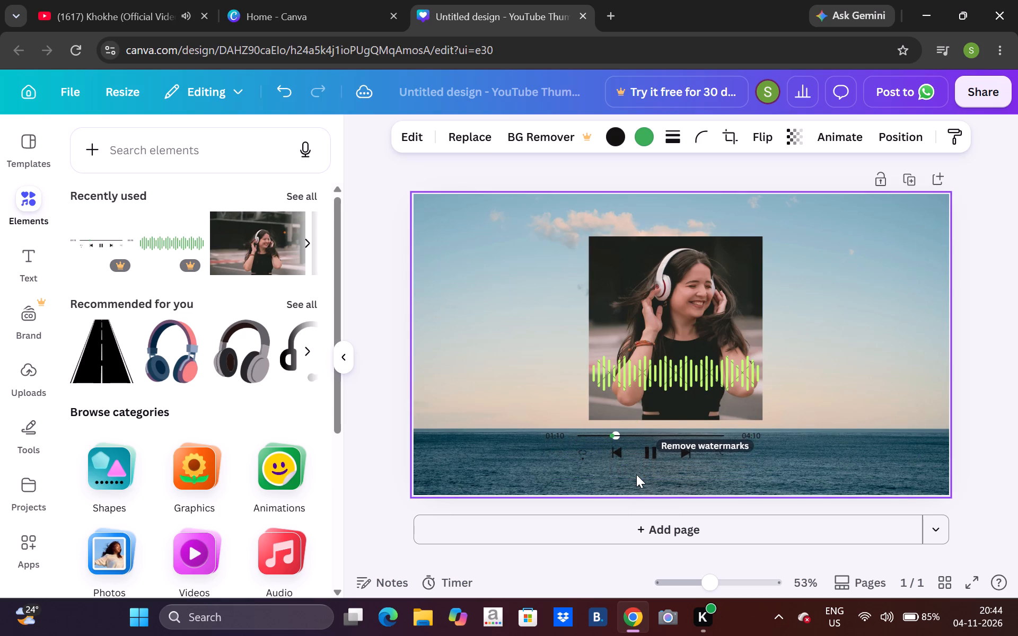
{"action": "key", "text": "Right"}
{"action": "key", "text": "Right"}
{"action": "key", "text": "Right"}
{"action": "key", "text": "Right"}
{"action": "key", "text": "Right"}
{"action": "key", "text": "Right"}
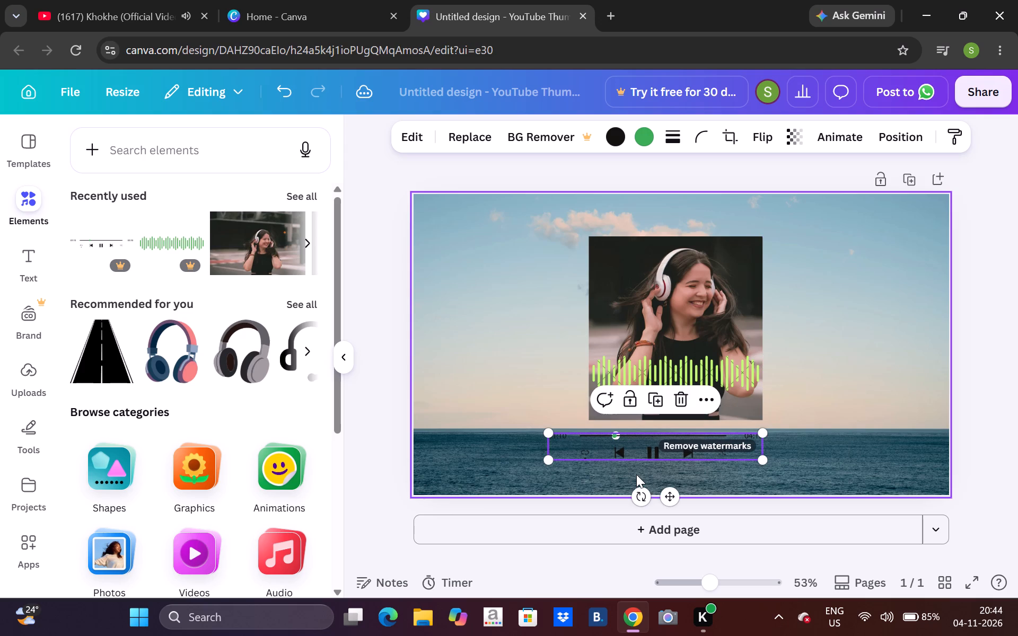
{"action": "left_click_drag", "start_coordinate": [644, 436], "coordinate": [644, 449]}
Delete the separate white slider dot above the player controls.
{"action": "left_click", "coordinate": [614, 435]}
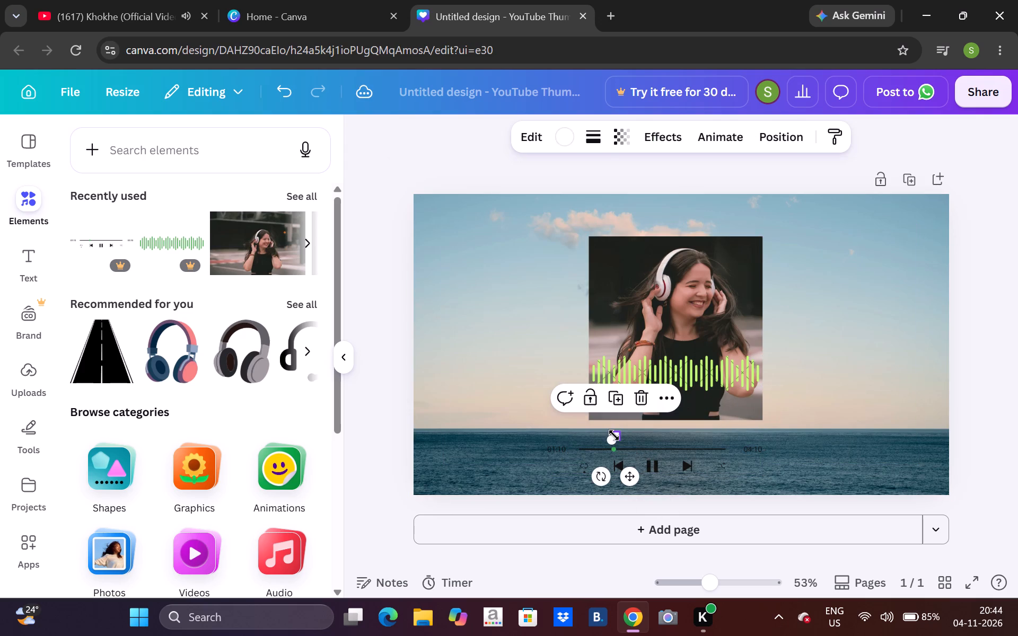
{"action": "left_click", "coordinate": [643, 397]}
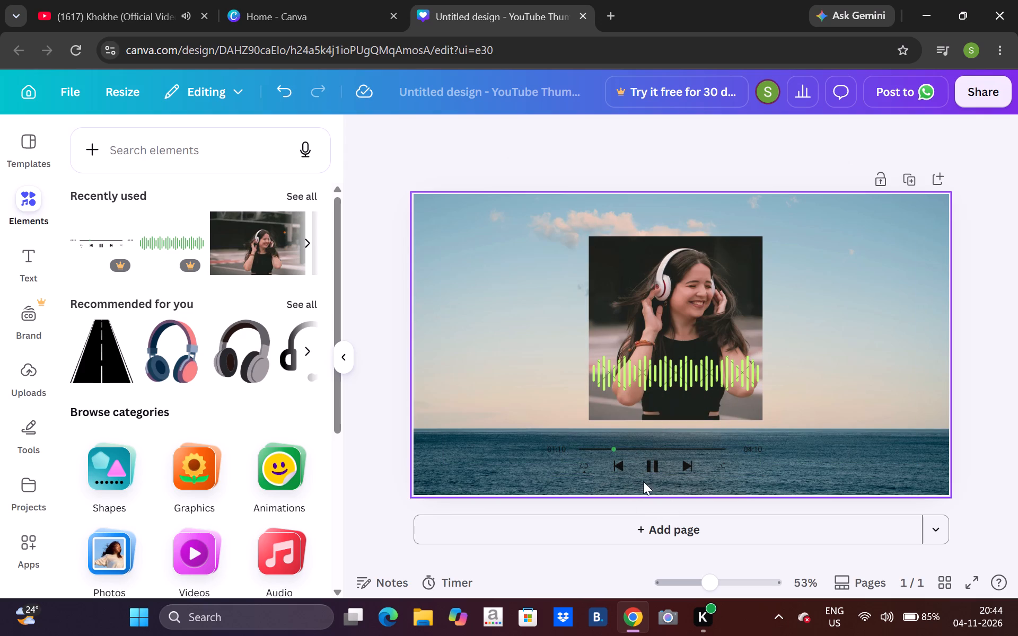
Recolor the black parts of the player-controls graphic with the white already used in this design.
{"action": "left_click", "coordinate": [645, 460]}
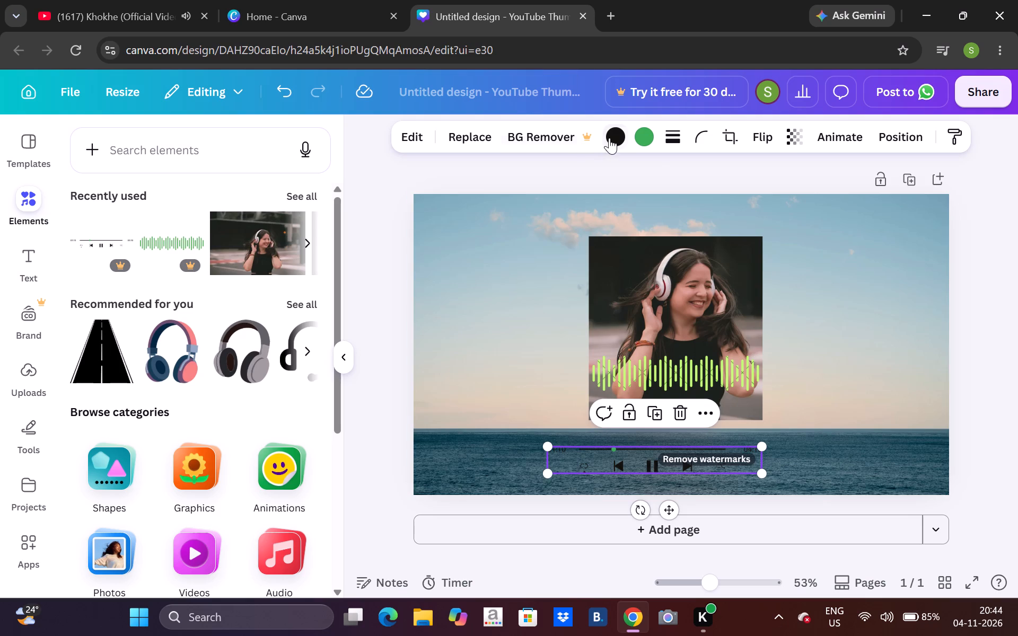
{"action": "left_click", "coordinate": [610, 138]}
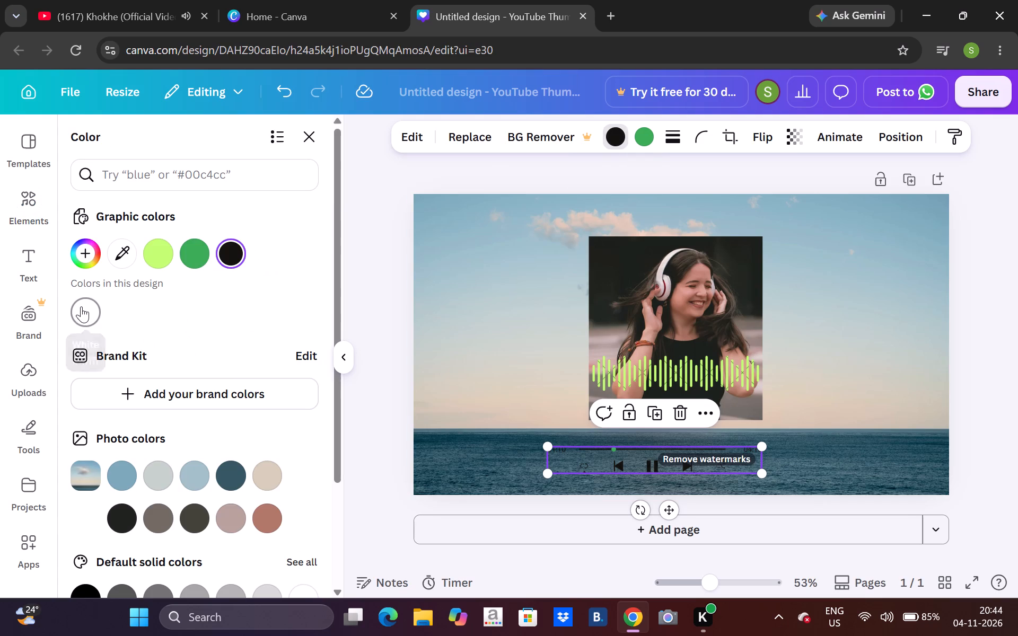
{"action": "left_click", "coordinate": [81, 306]}
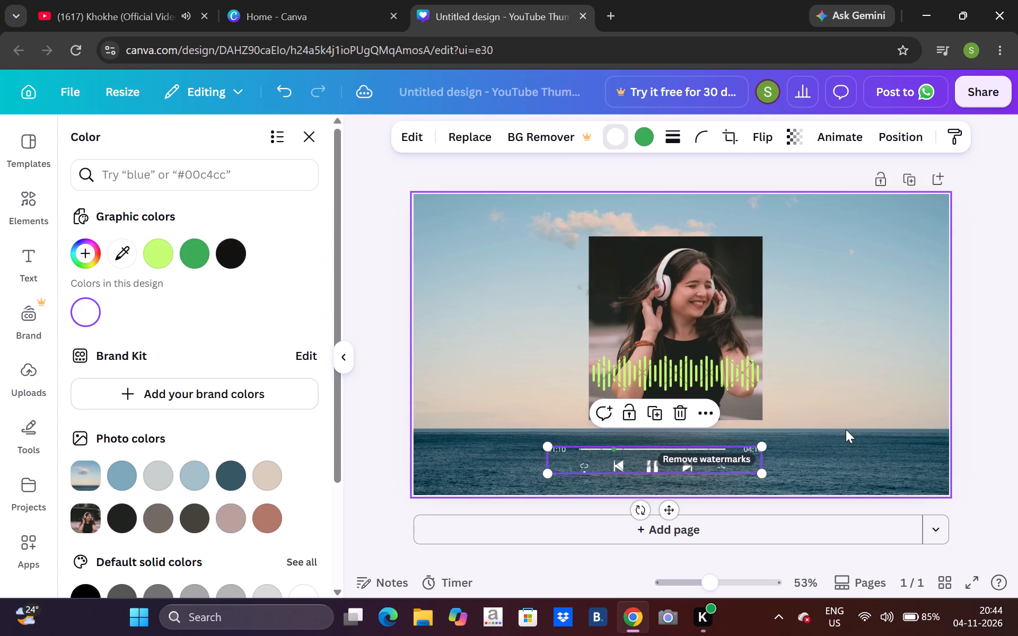
{"action": "left_click", "coordinate": [846, 429]}
Move the white player controls up so they sit directly under the headphones photo, centred on it.
{"action": "left_click", "coordinate": [712, 464]}
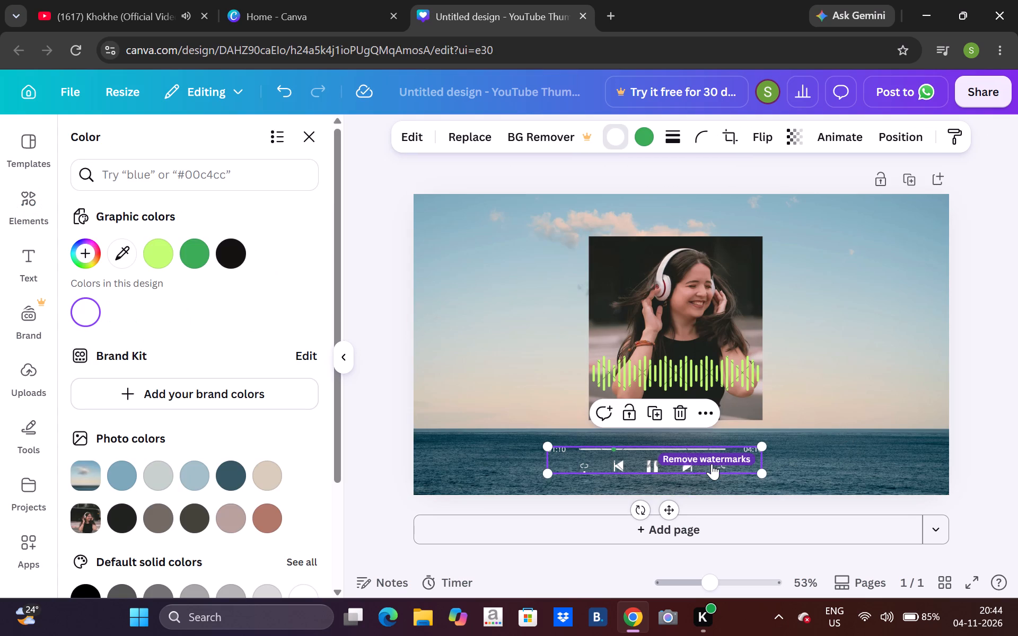
{"action": "left_click_drag", "start_coordinate": [712, 464], "coordinate": [716, 455]}
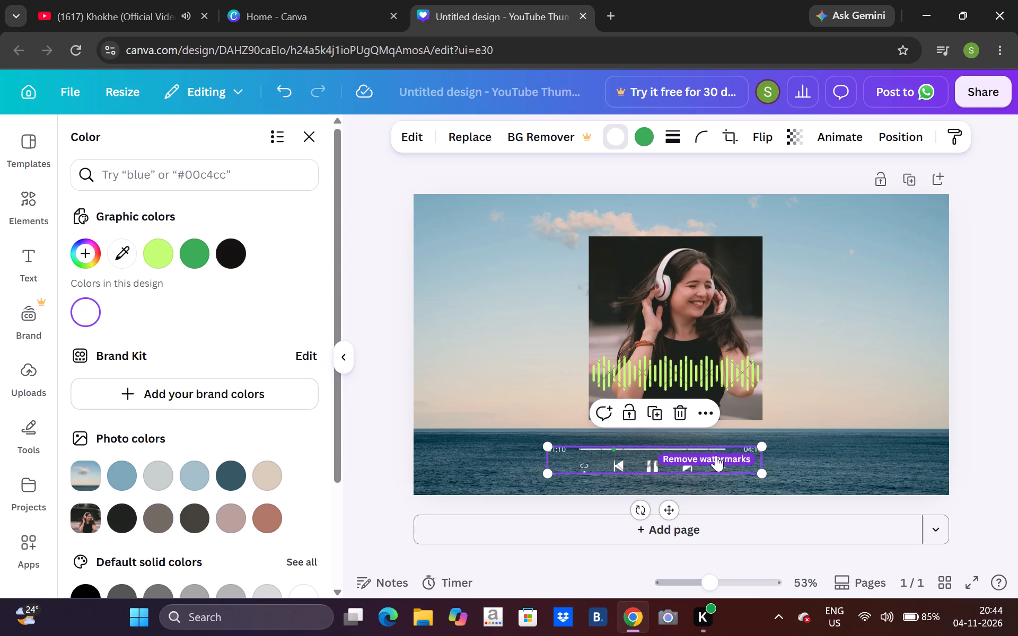
{"action": "left_click_drag", "start_coordinate": [716, 455], "coordinate": [735, 443]}
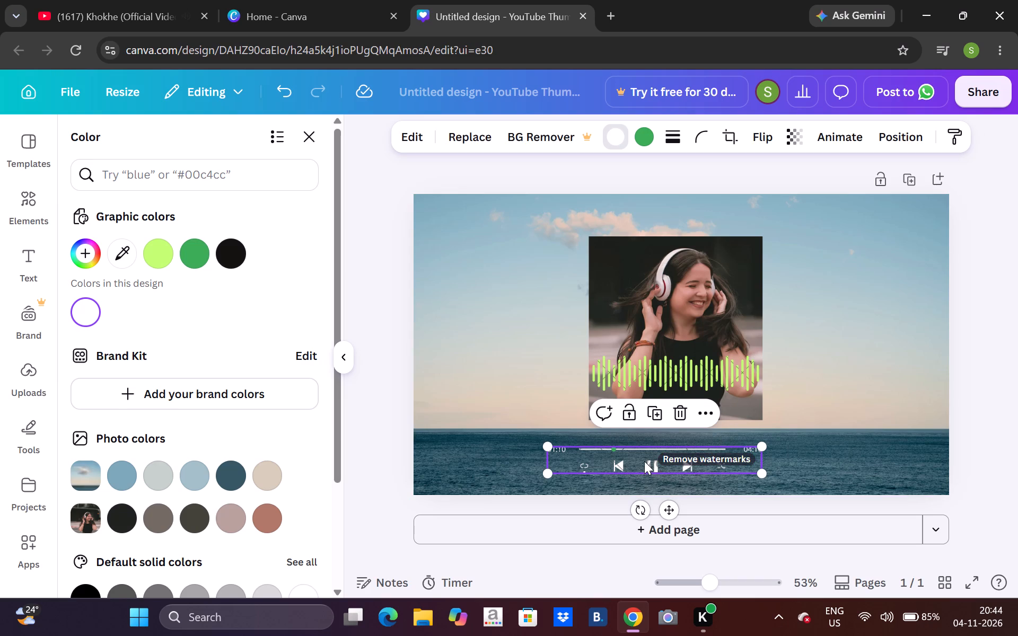
{"action": "left_click_drag", "start_coordinate": [644, 461], "coordinate": [663, 440]}
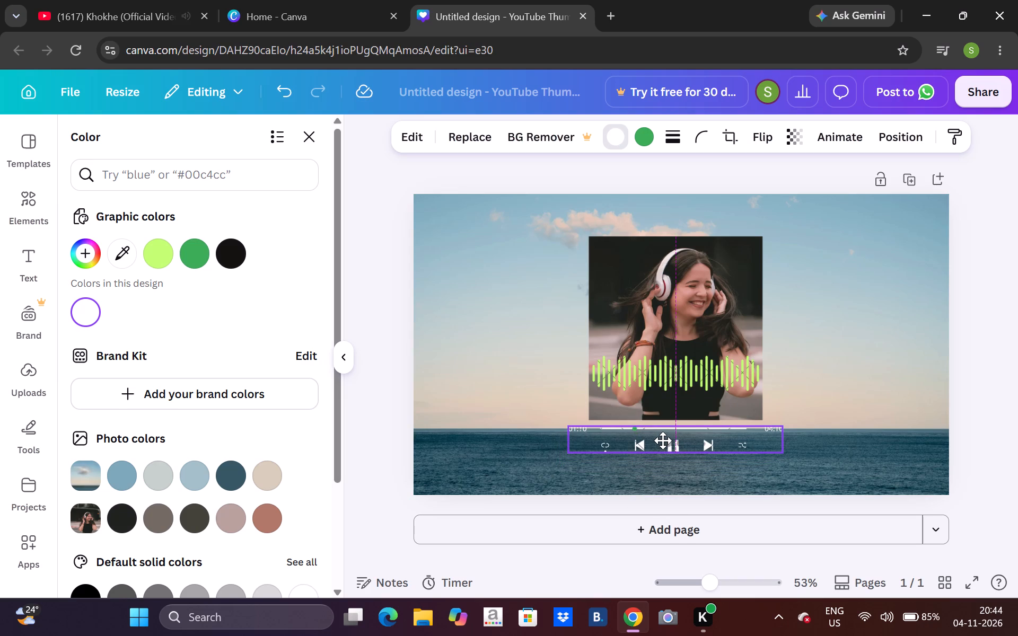
{"action": "left_click_drag", "start_coordinate": [663, 440], "coordinate": [665, 440]}
{"action": "left_click_drag", "start_coordinate": [665, 440], "coordinate": [663, 440]}
{"action": "left_click", "coordinate": [871, 441]}
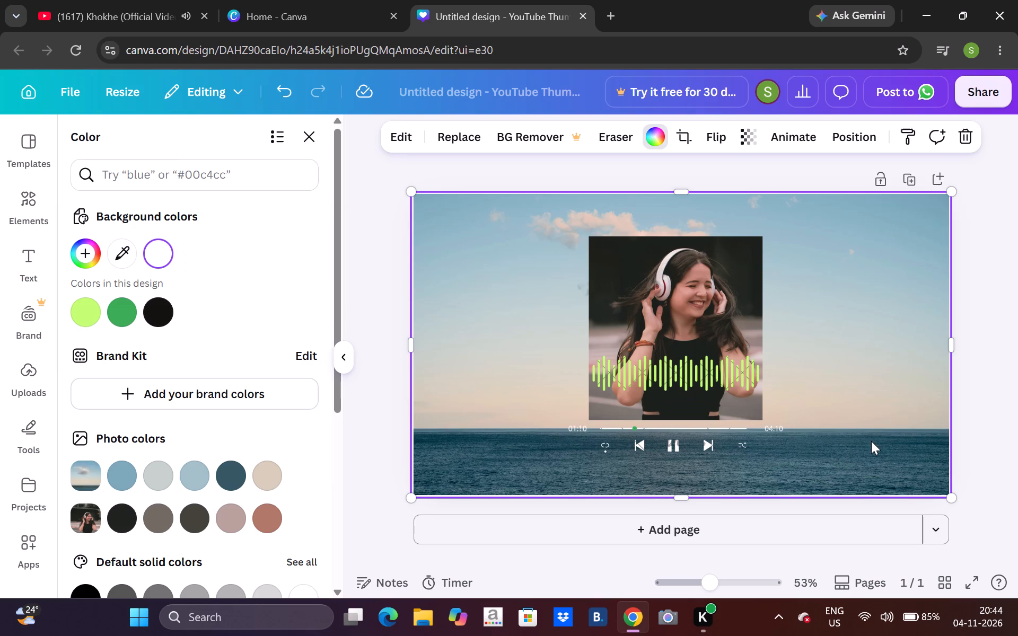
Nudge the player controls slightly down and right to fine-tune their position under the photo.
{"action": "left_click", "coordinate": [742, 442]}
{"action": "key", "text": "Down"}
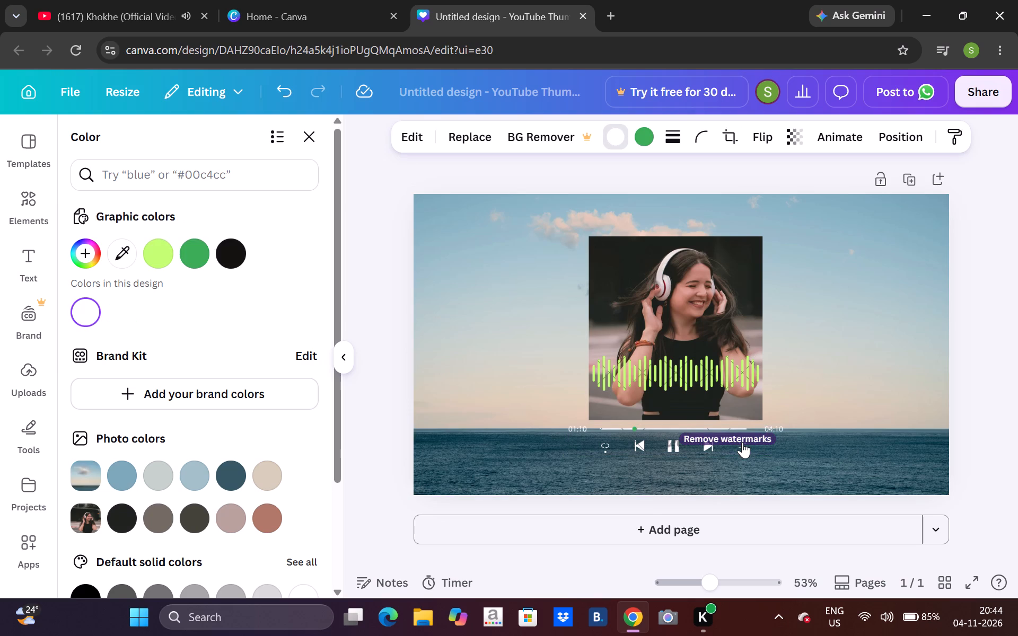
{"action": "key", "text": "Down"}
{"action": "key", "text": "Down"}
{"action": "key", "text": "Down"}
{"action": "key", "text": "Right"}
{"action": "key", "text": "Right"}
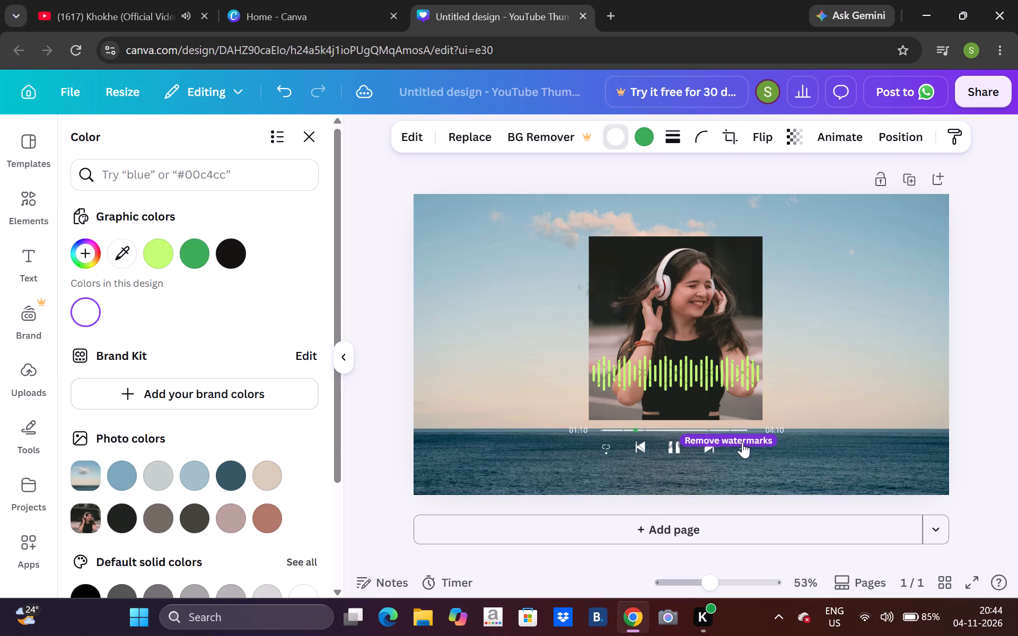
{"action": "key", "text": "Right"}
{"action": "key", "text": "Right"}
{"action": "key", "text": "Down"}
{"action": "key", "text": "Right"}
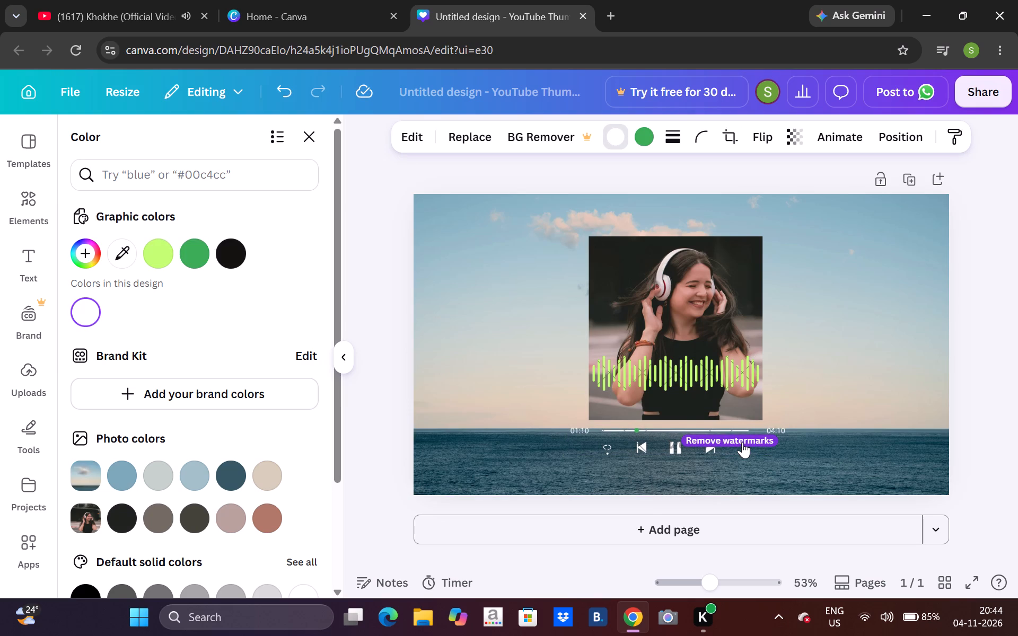
{"action": "key", "text": "Down"}
{"action": "key", "text": "Right"}
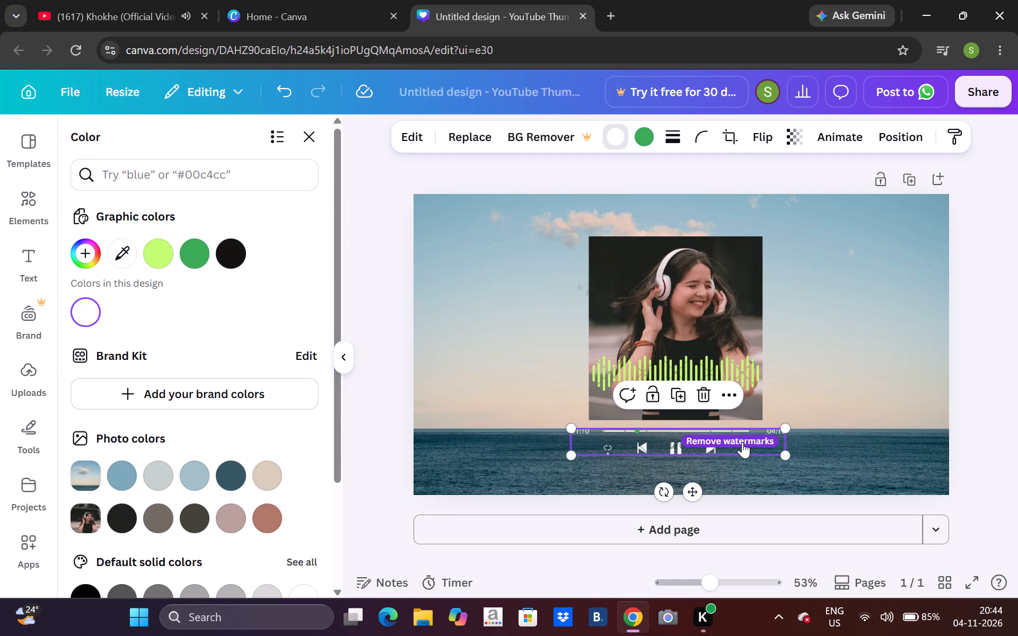
{"action": "left_click", "coordinate": [929, 429]}
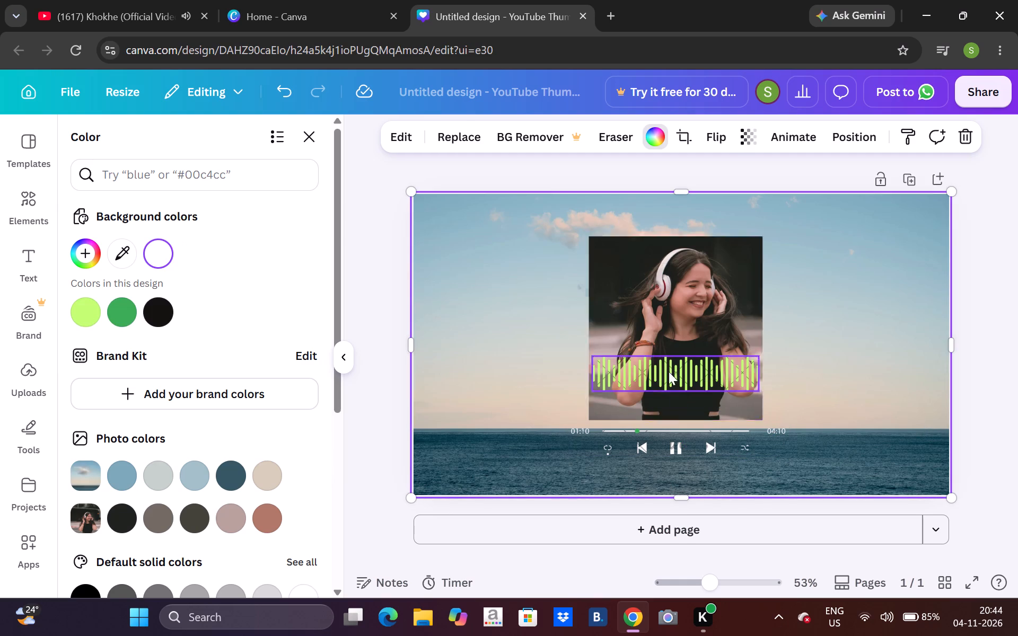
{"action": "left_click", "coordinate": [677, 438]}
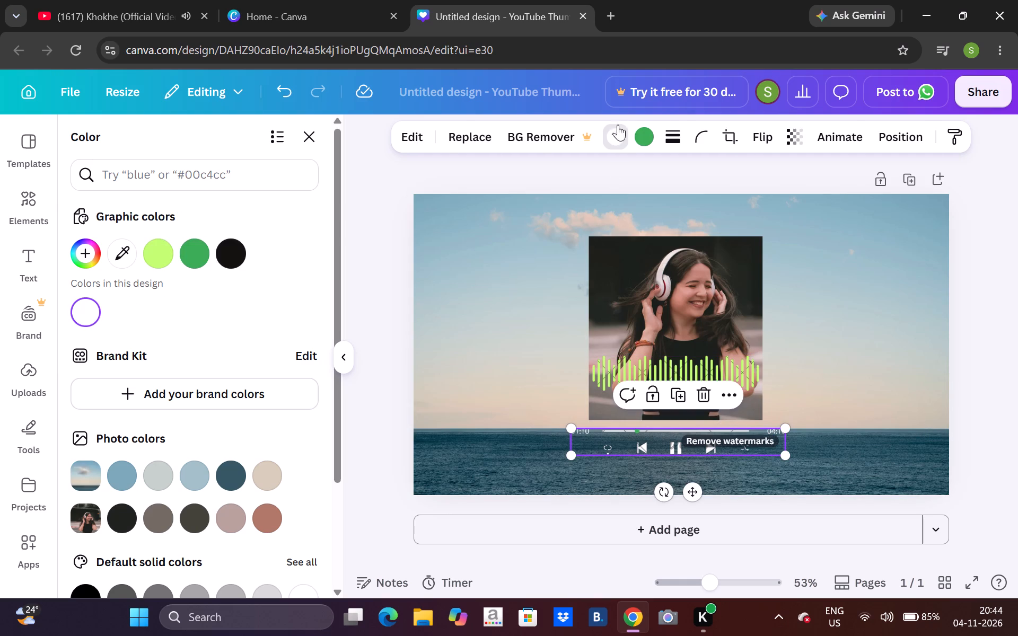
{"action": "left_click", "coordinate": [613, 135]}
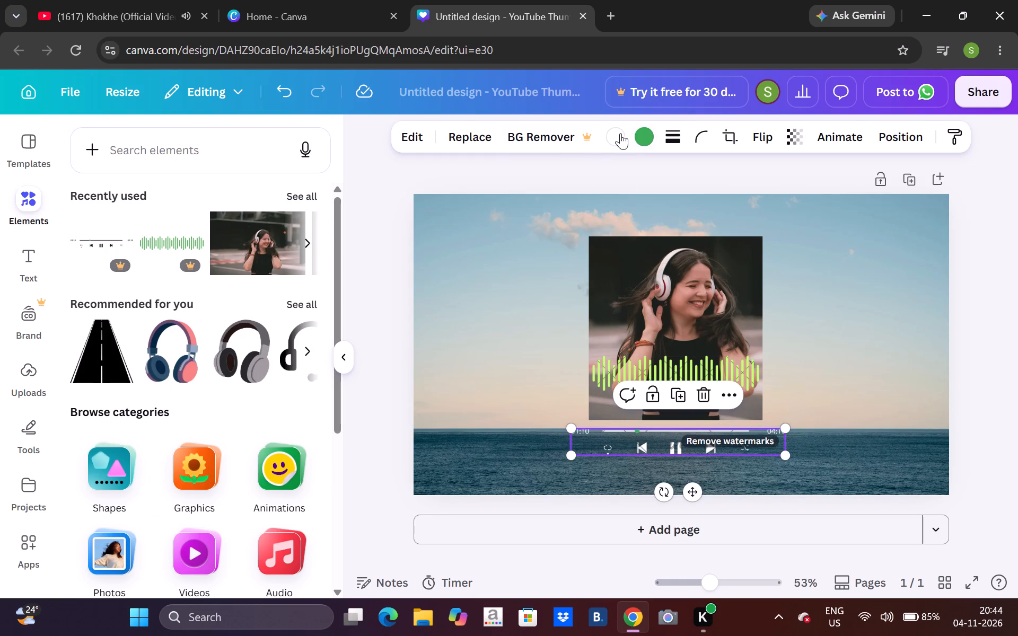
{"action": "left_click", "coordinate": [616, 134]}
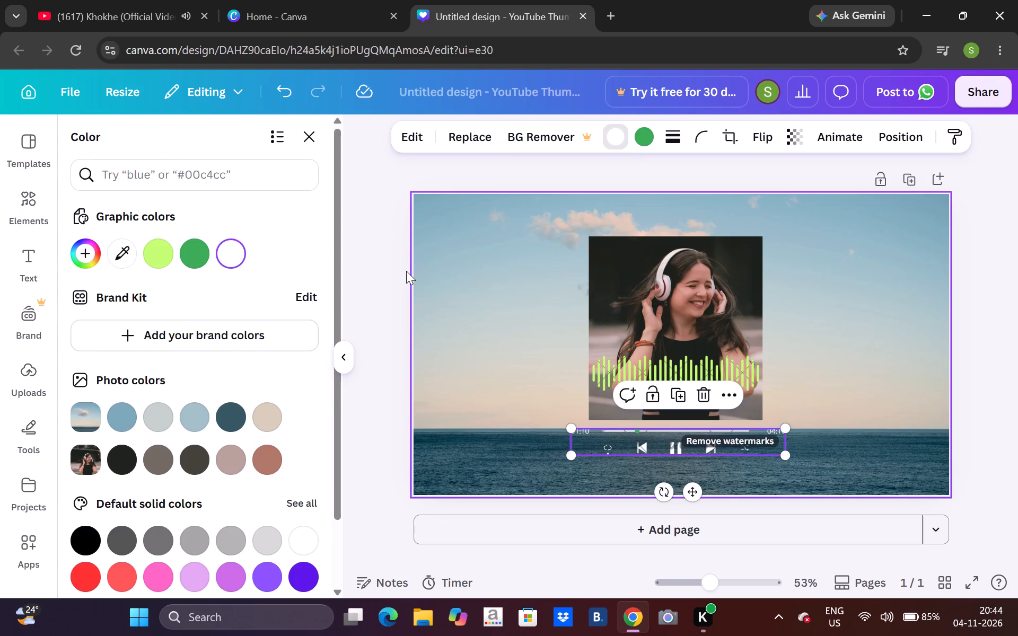
Add a subheading reading "listening now" below the player controls.
{"action": "left_click", "coordinate": [29, 257]}
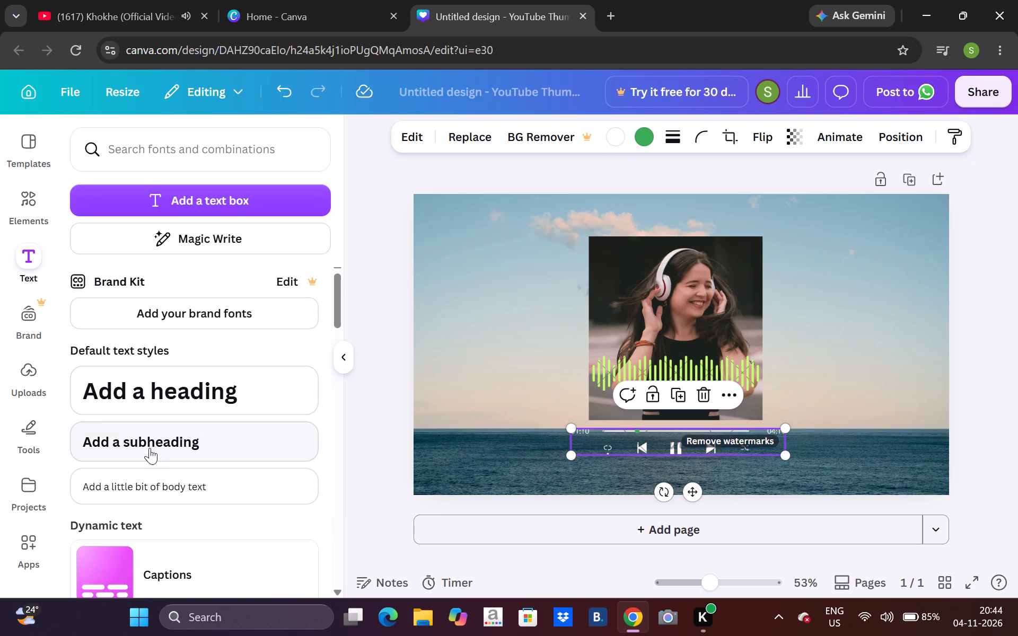
{"action": "left_click", "coordinate": [150, 448]}
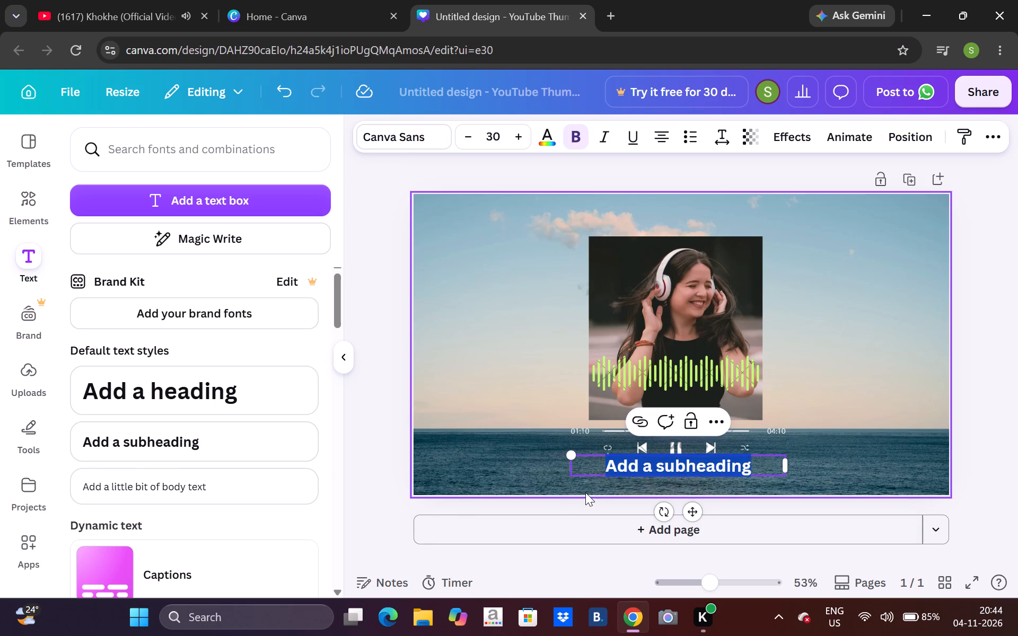
{"action": "type", "text": "listeni"}
{"action": "key", "text": "BackSpace"}
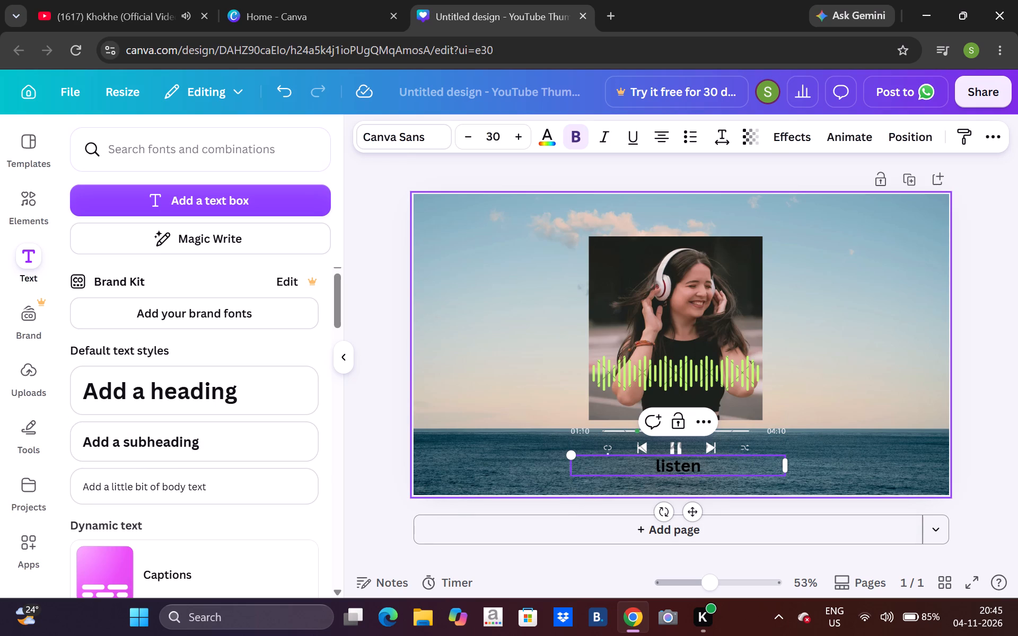
{"action": "type", "text": "ing"}
{"action": "key", "text": "space"}
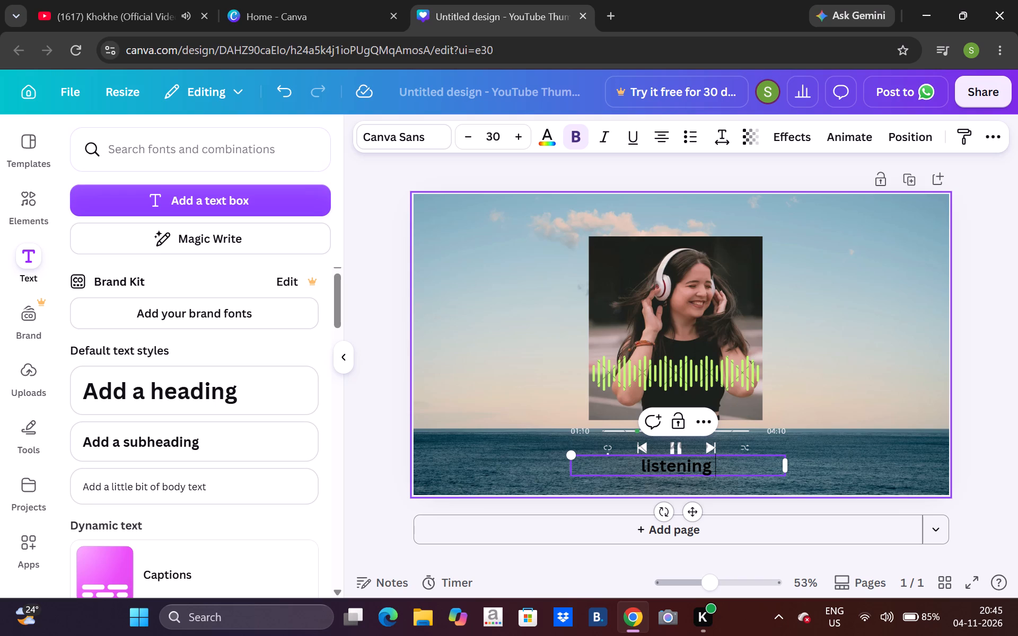
{"action": "type", "text": "now"}
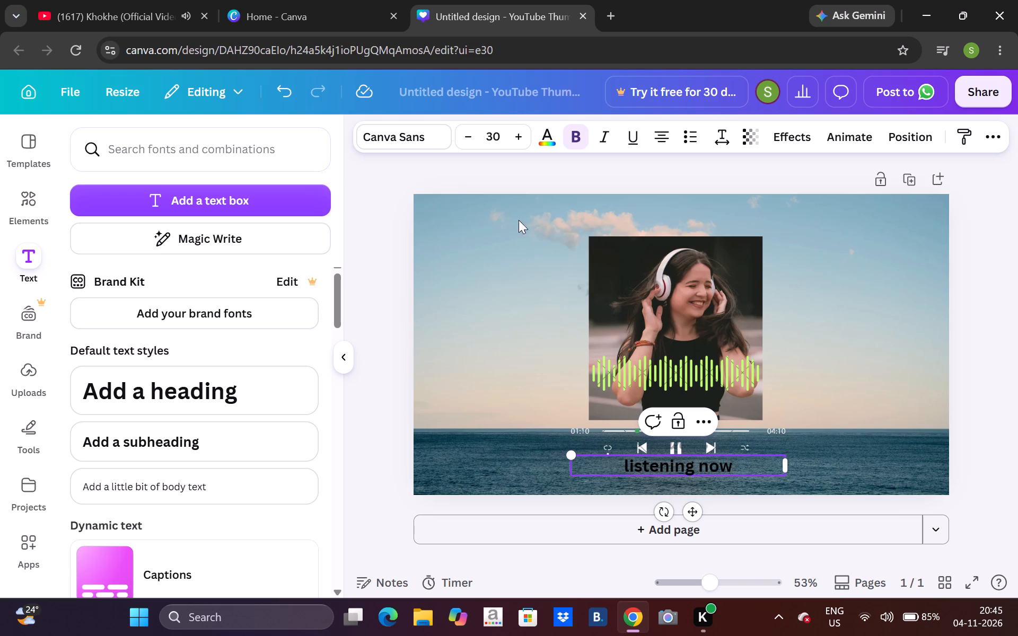
Change the "listening now" caption's font to Horizon.
{"action": "left_click", "coordinate": [411, 132]}
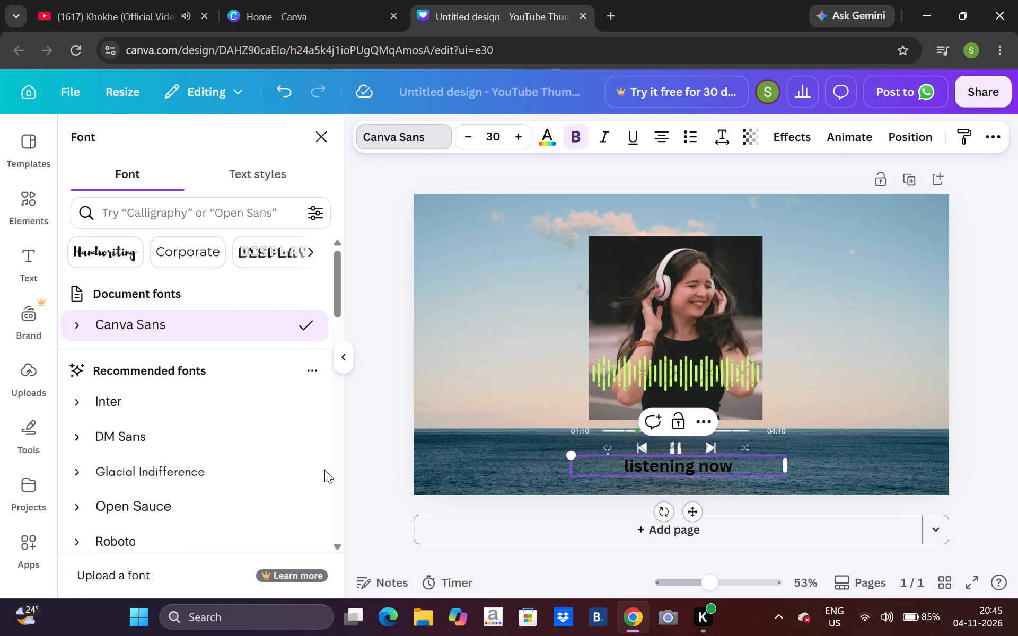
{"action": "triple_click", "coordinate": [339, 548]}
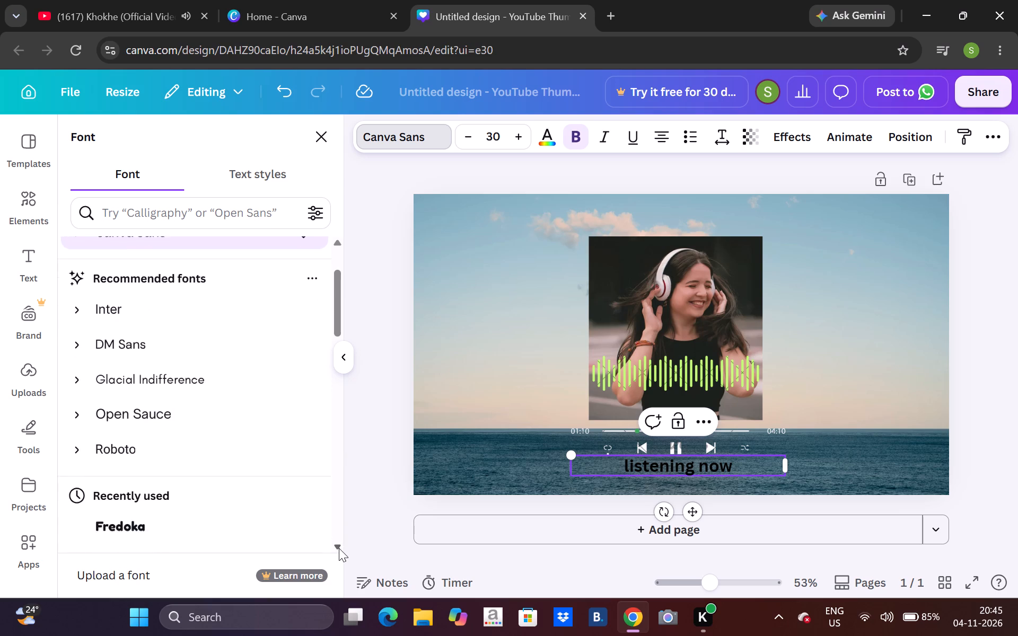
{"action": "double_click", "coordinate": [339, 548]}
{"action": "left_click_drag", "start_coordinate": [339, 548], "coordinate": [252, 488]}
{"action": "left_click", "coordinate": [252, 488]}
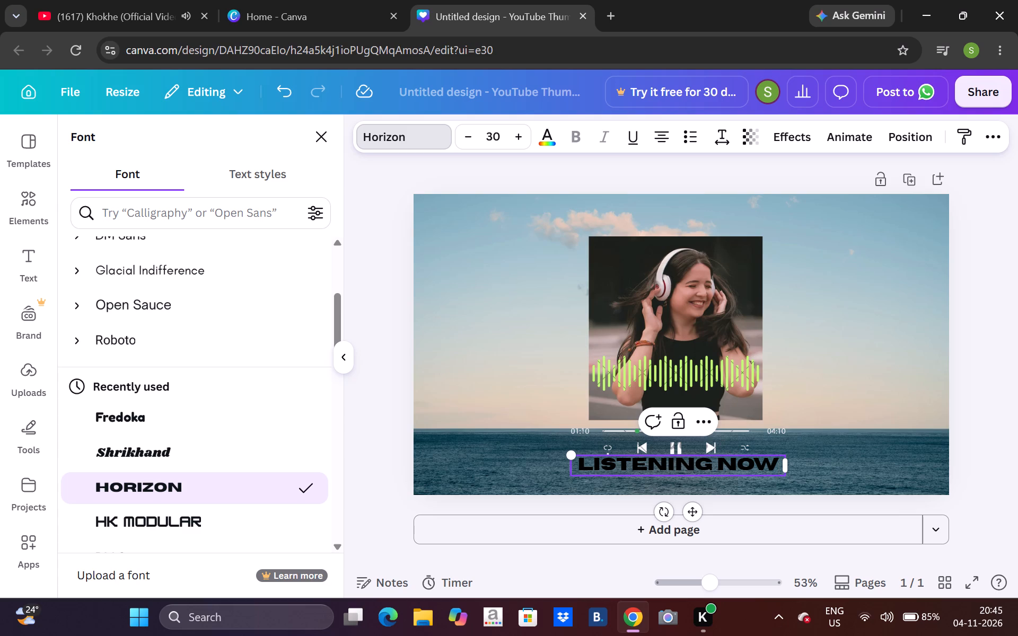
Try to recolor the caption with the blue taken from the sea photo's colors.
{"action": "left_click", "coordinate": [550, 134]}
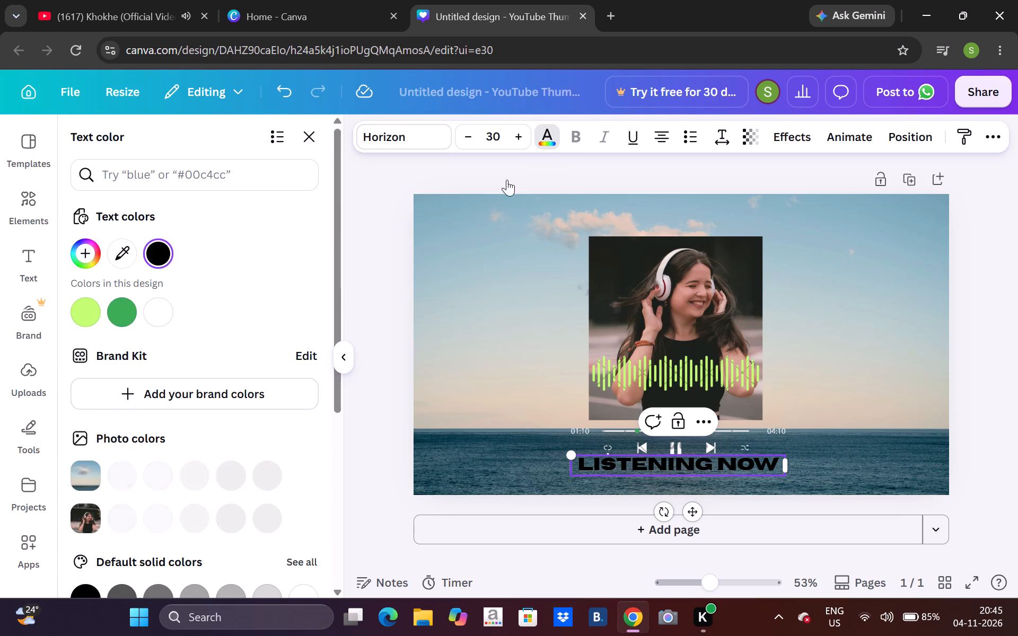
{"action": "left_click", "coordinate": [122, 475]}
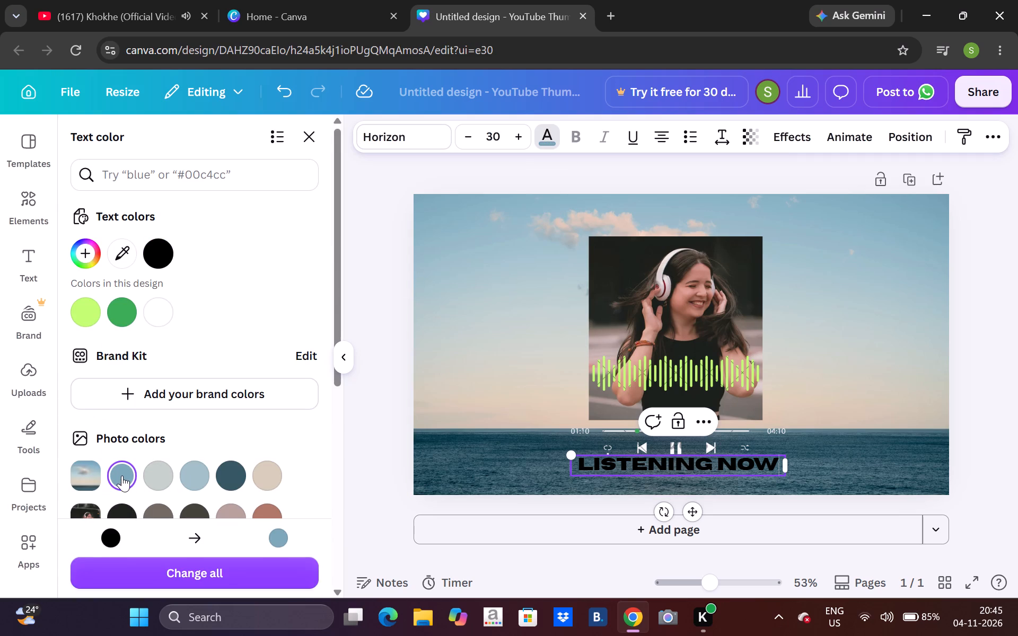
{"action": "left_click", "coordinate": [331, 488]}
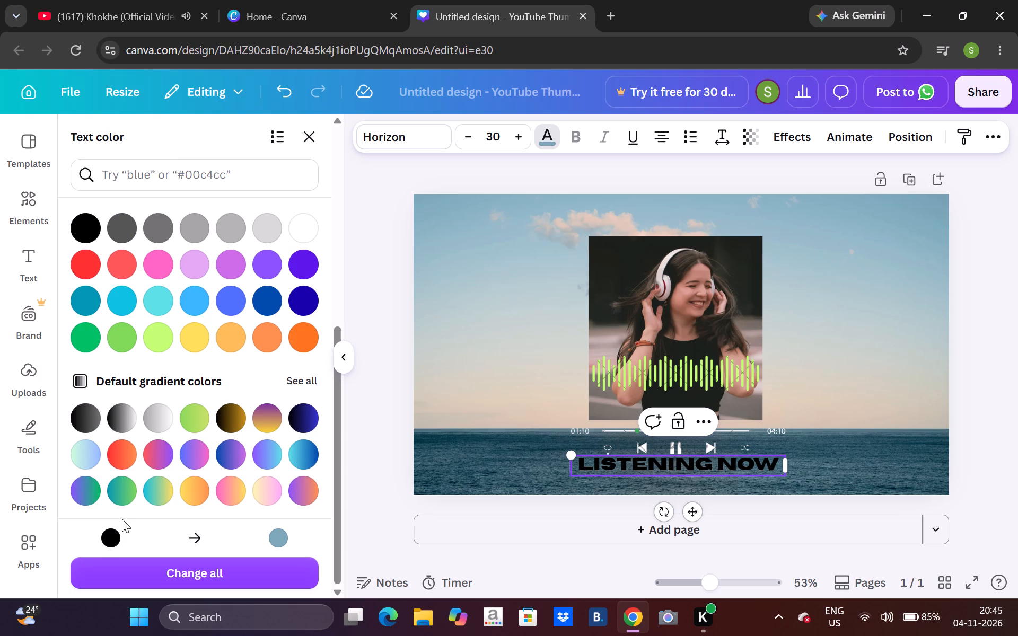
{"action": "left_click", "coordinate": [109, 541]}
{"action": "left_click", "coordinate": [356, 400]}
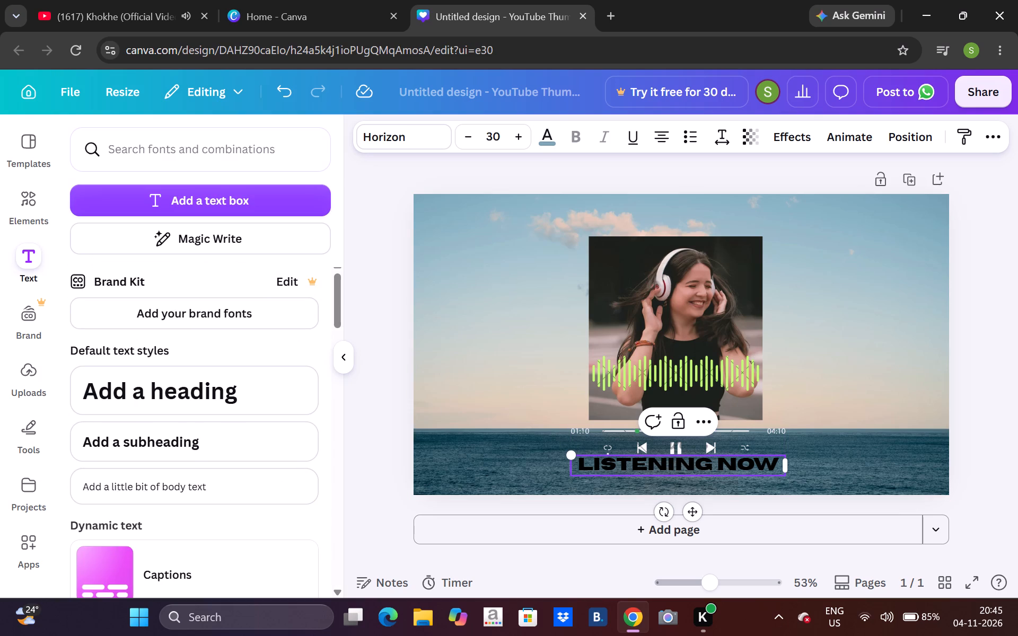
Shrink the caption to about size 21.2 and move it up from the player controls, partly over the headphones photo.
{"action": "left_click_drag", "start_coordinate": [569, 457], "coordinate": [633, 463]}
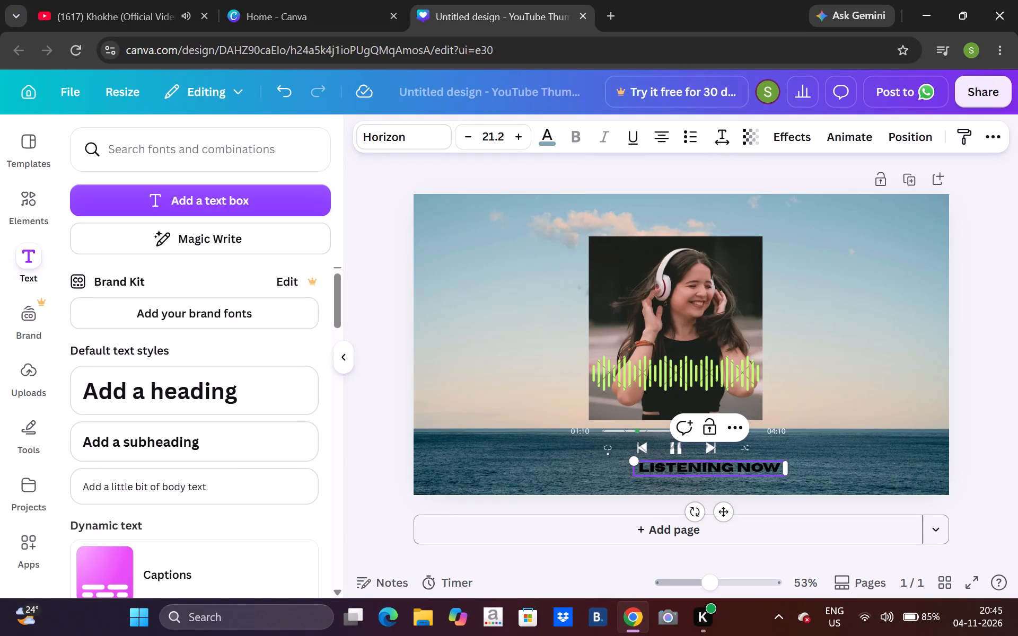
{"action": "left_click_drag", "start_coordinate": [690, 466], "coordinate": [634, 463]}
{"action": "left_click", "coordinate": [558, 465]}
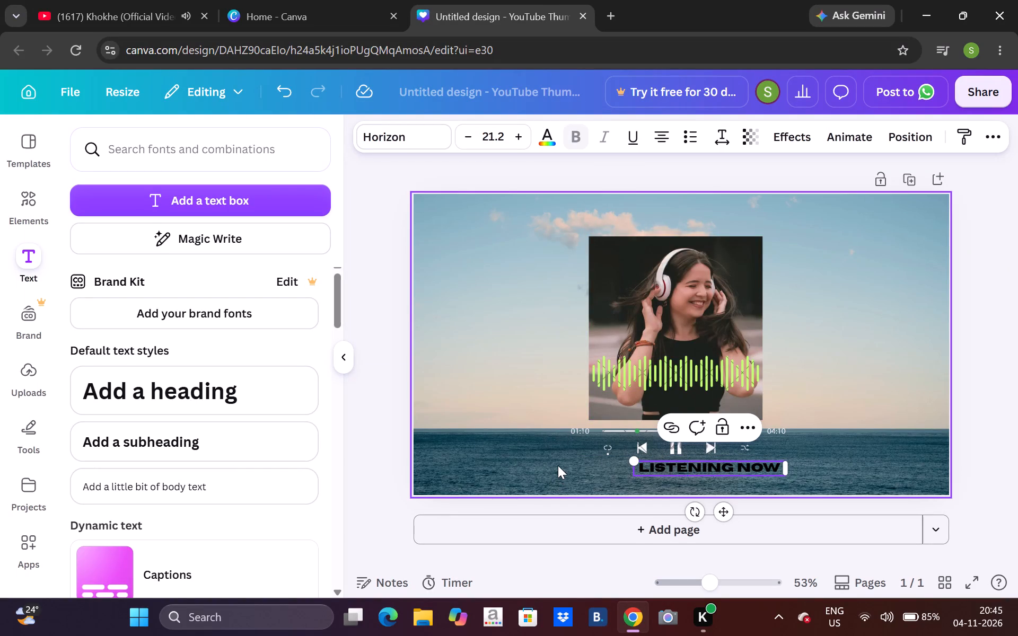
{"action": "left_click_drag", "start_coordinate": [689, 467], "coordinate": [575, 351]}
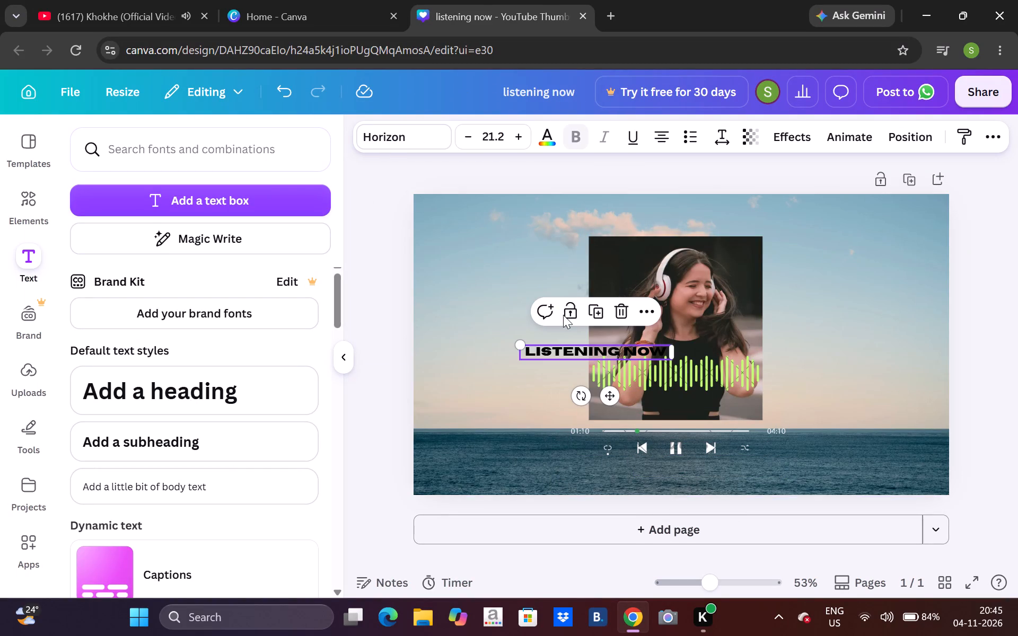
{"action": "left_click_drag", "start_coordinate": [583, 350], "coordinate": [565, 295]}
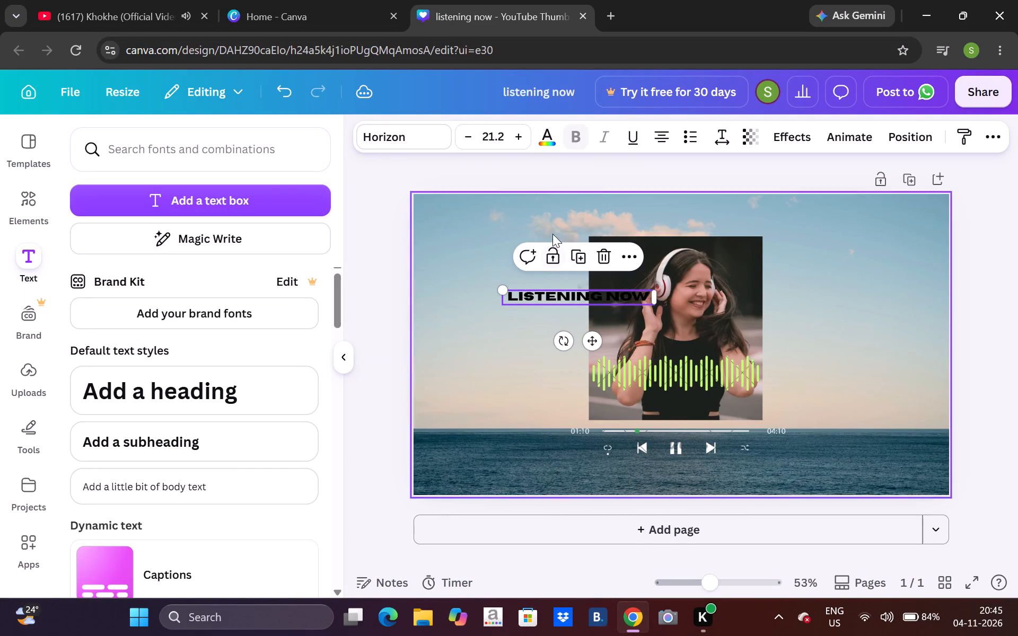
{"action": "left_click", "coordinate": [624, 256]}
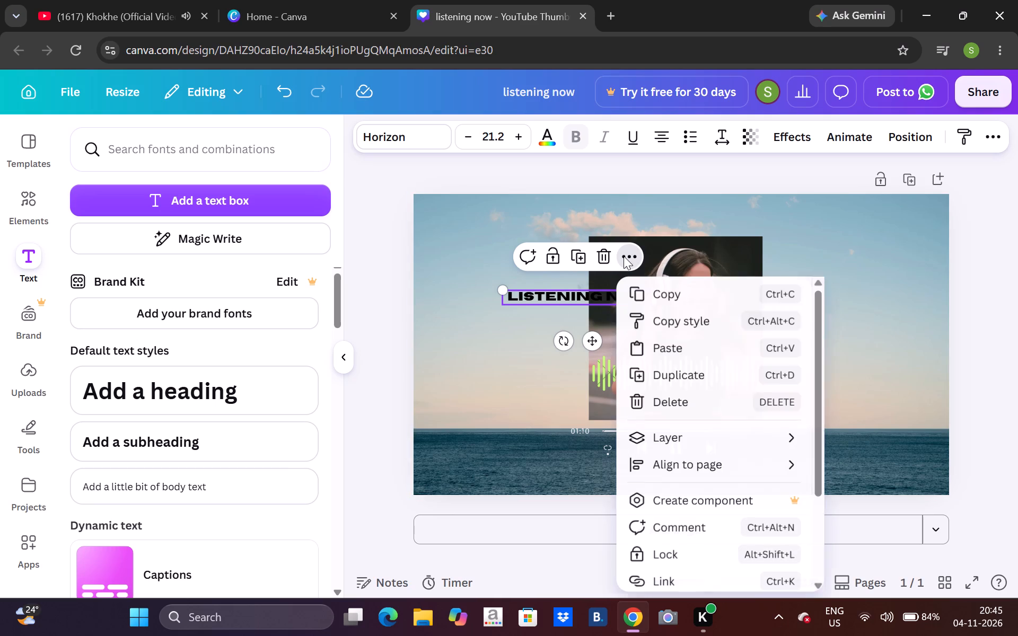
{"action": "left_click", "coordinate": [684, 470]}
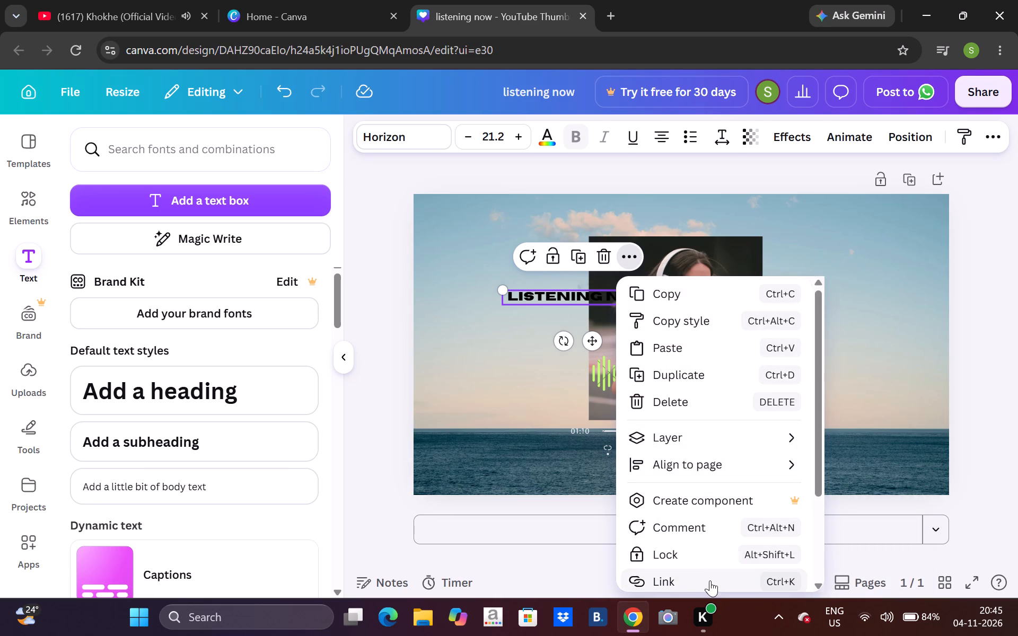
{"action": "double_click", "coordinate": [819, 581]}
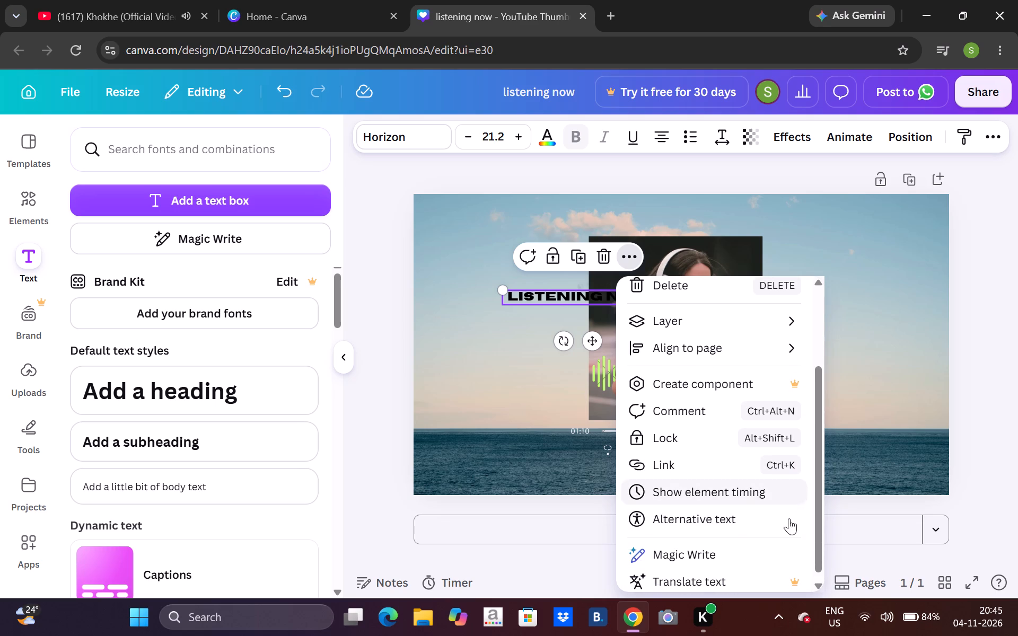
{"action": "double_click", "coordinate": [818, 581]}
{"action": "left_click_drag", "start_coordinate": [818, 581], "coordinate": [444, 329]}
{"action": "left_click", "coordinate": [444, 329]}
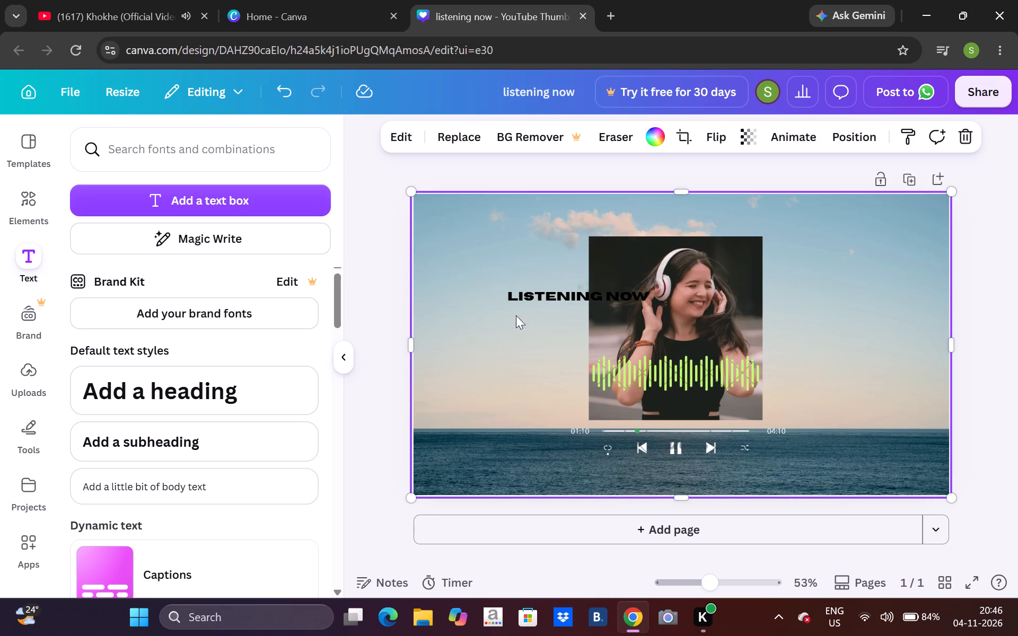
Move the caption up so it sits just above the headphones photo, roughly centred on it.
{"action": "left_click_drag", "start_coordinate": [556, 294], "coordinate": [587, 202]}
{"action": "double_click", "coordinate": [587, 202]}
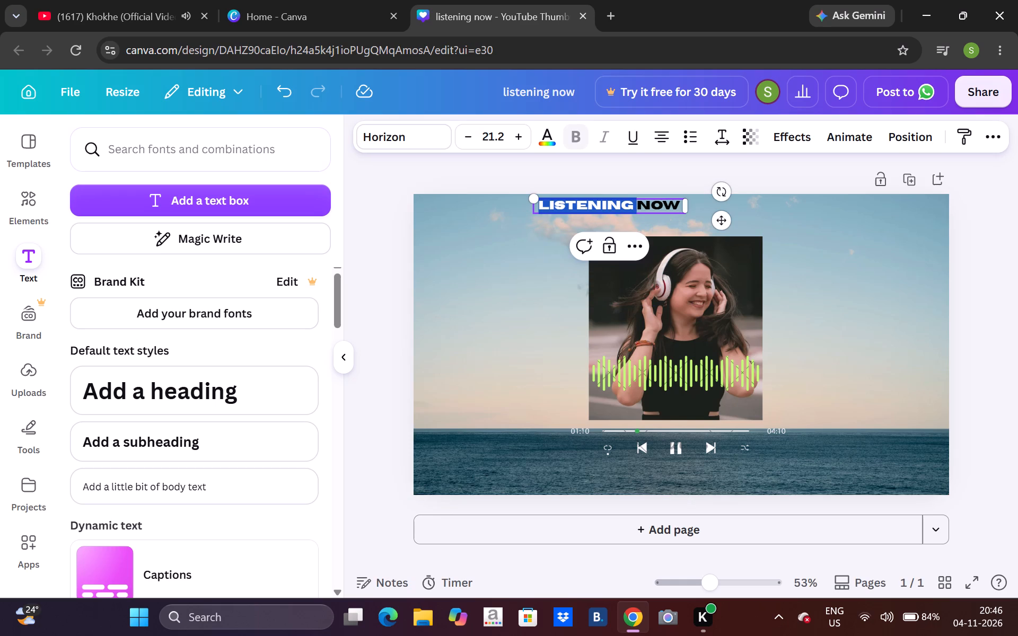
{"action": "left_click", "coordinate": [445, 272]}
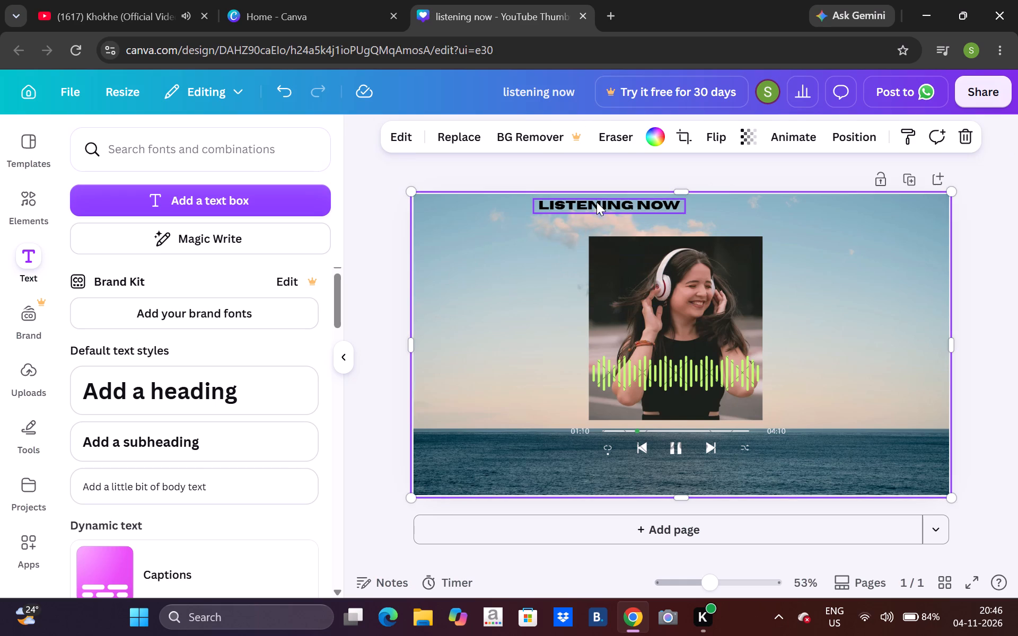
{"action": "left_click_drag", "start_coordinate": [596, 201], "coordinate": [661, 209]}
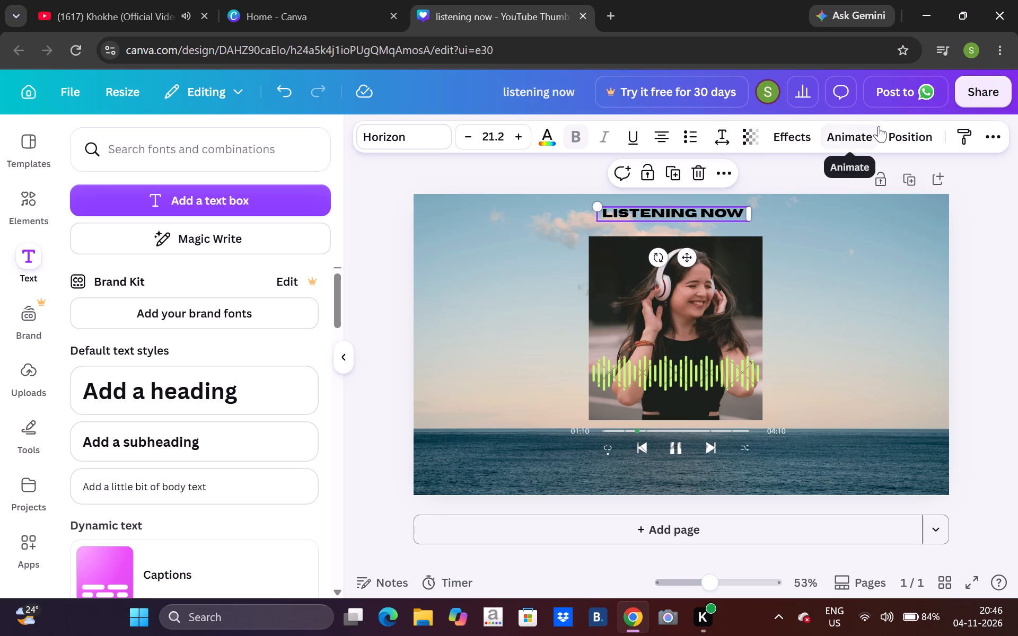
Change the caption's text alignment to justified.
{"action": "left_click", "coordinate": [1003, 134]}
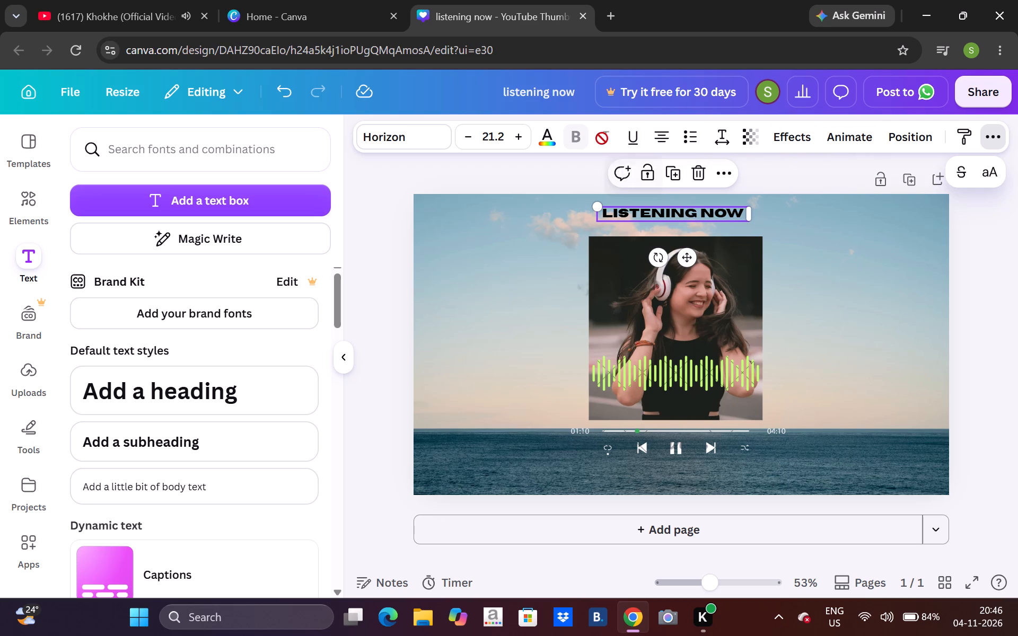
{"action": "left_click", "coordinate": [662, 133]}
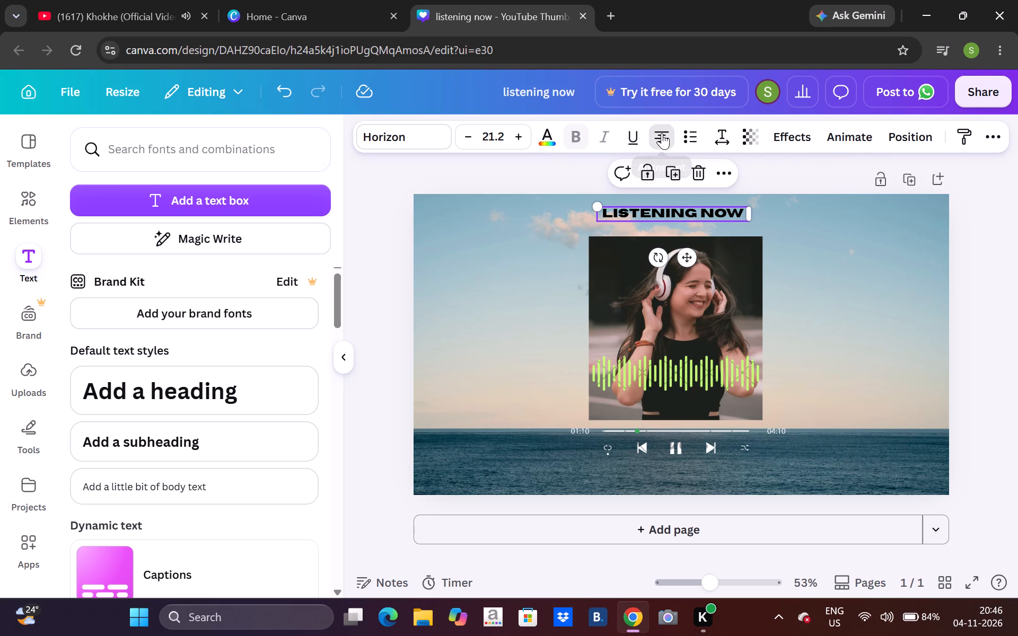
{"action": "left_click", "coordinate": [662, 133]}
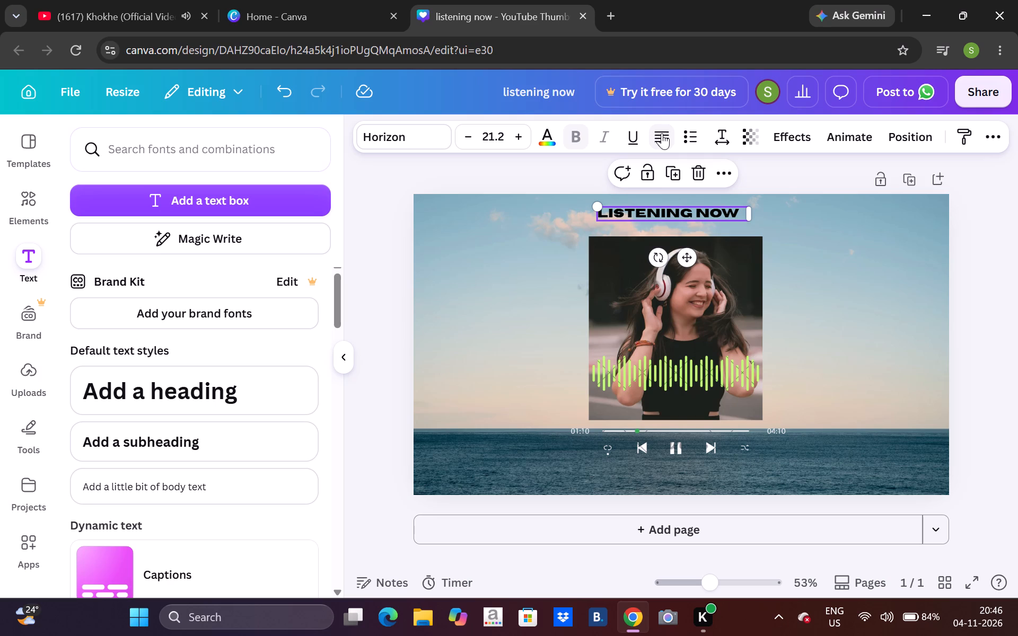
Apply the Curve shape effect to the caption and enlarge it to about size 31.3.
{"action": "left_click", "coordinate": [751, 138]}
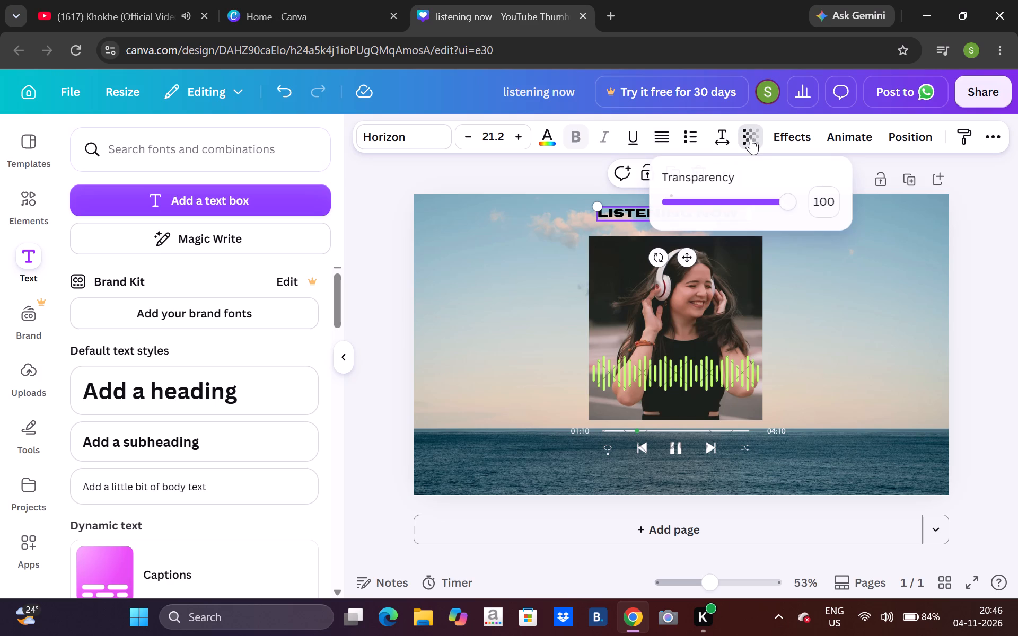
{"action": "left_click", "coordinate": [792, 139]}
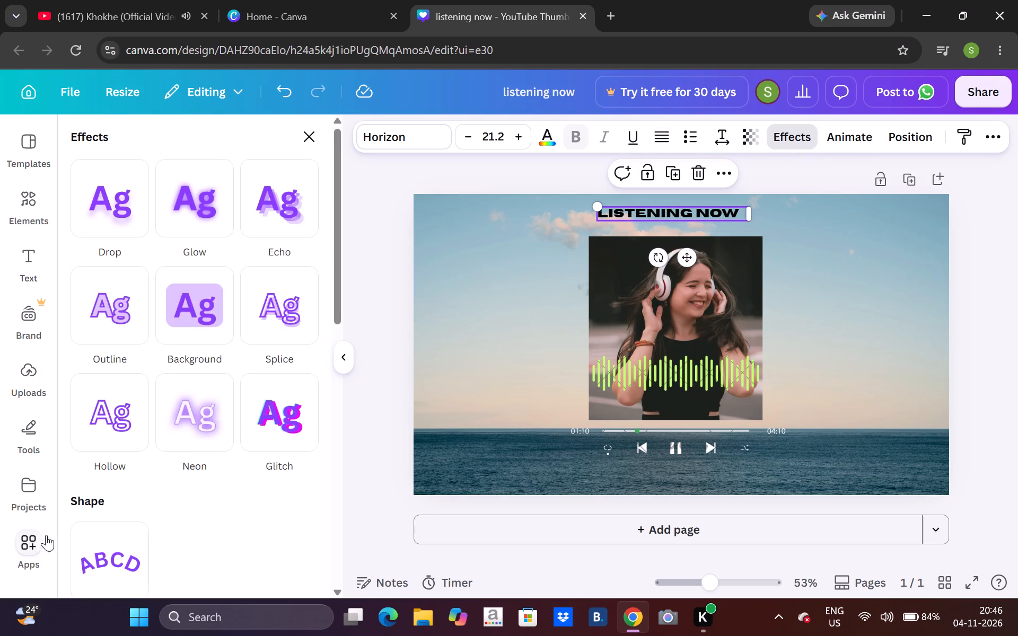
{"action": "left_click", "coordinate": [106, 541]}
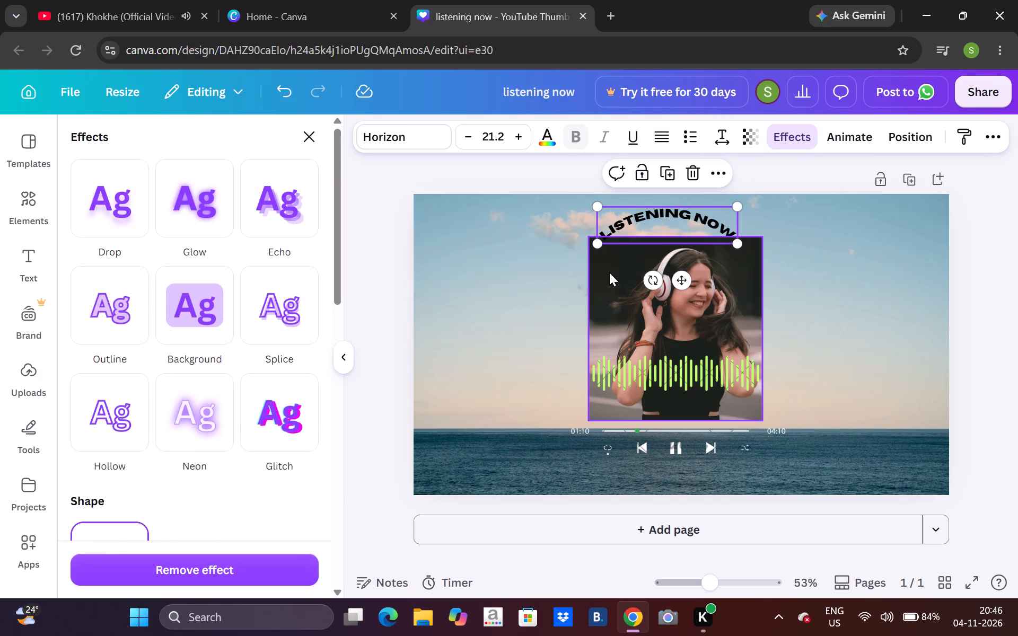
{"action": "left_click_drag", "start_coordinate": [597, 240], "coordinate": [539, 290]}
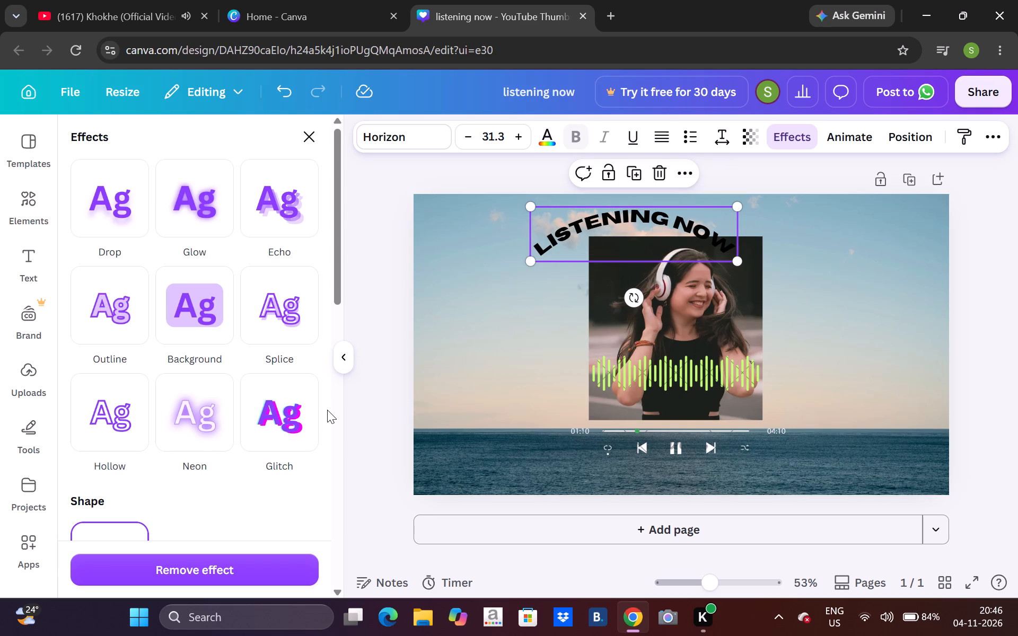
Try different curve strengths on the caption and settle on a curve value of 29.
{"action": "left_click", "coordinate": [337, 412]}
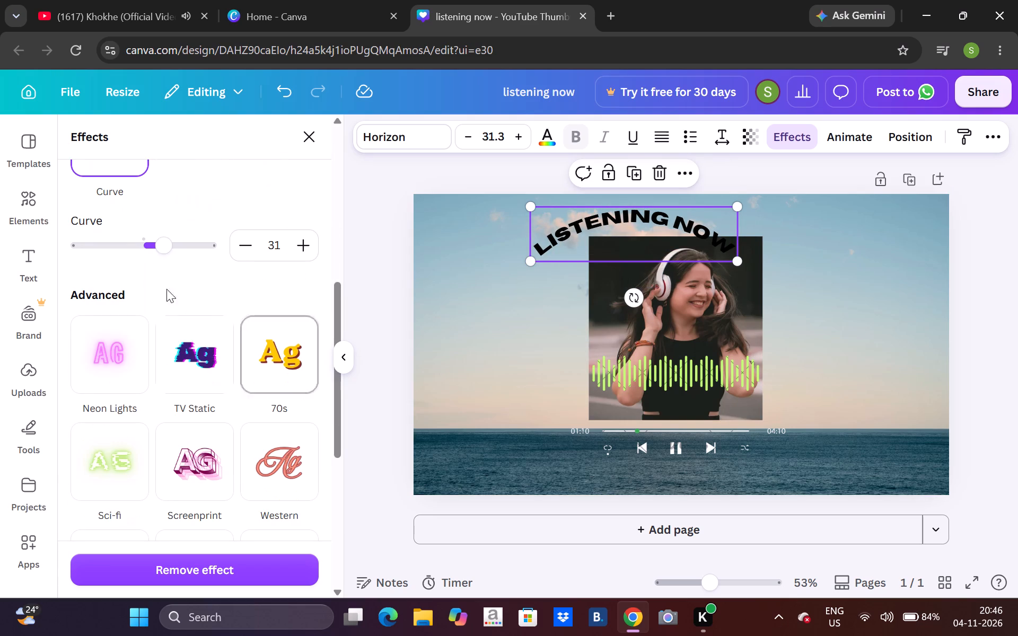
{"action": "left_click", "coordinate": [177, 254]}
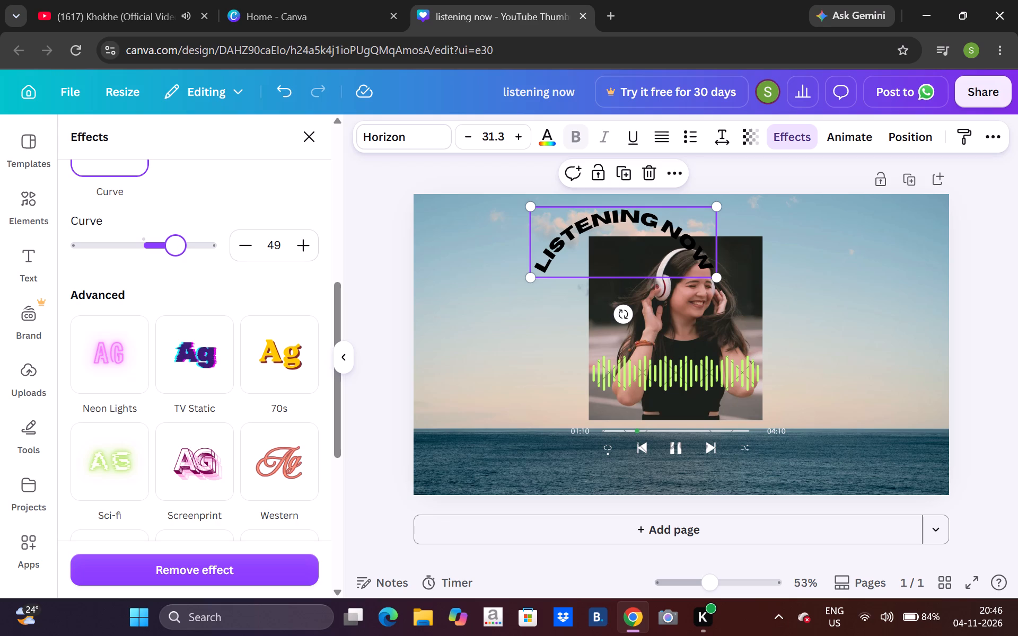
{"action": "left_click_drag", "start_coordinate": [183, 244], "coordinate": [159, 244]}
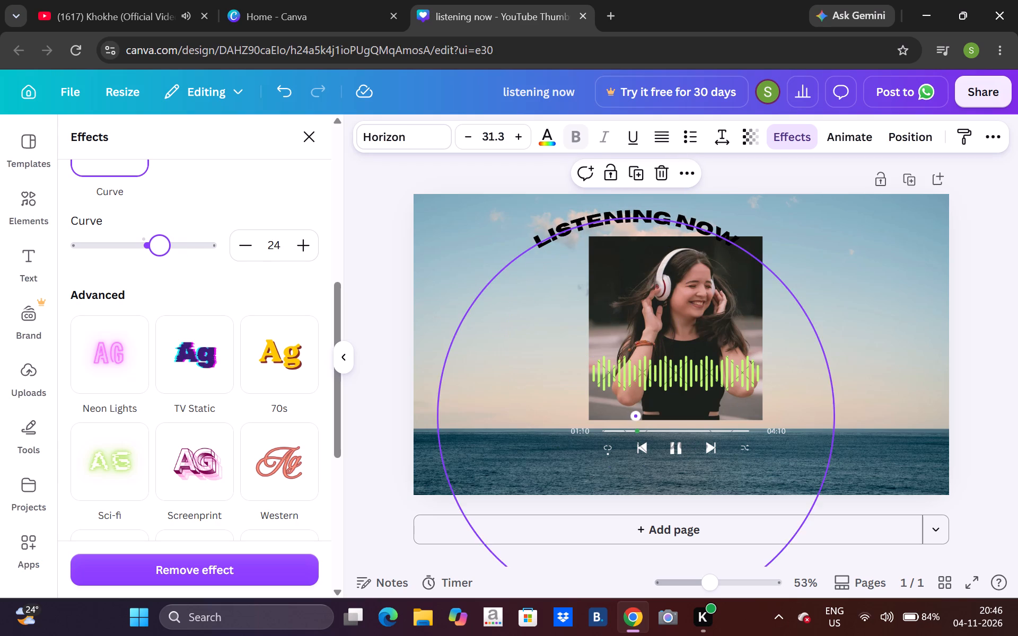
{"action": "left_click_drag", "start_coordinate": [159, 244], "coordinate": [137, 242]}
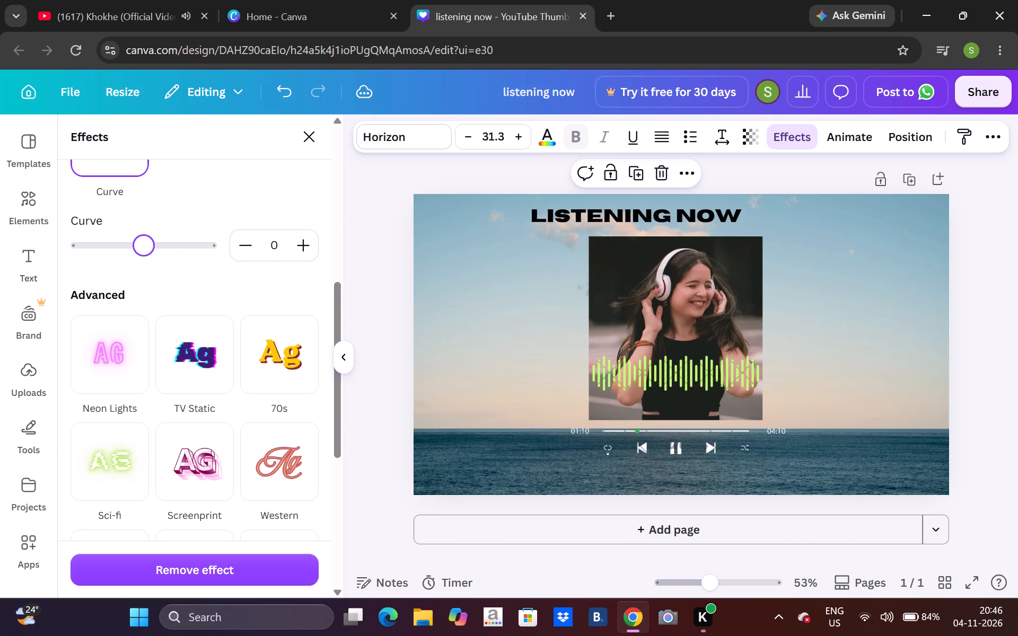
{"action": "left_click_drag", "start_coordinate": [137, 242], "coordinate": [153, 241]}
{"action": "left_click", "coordinate": [156, 251]}
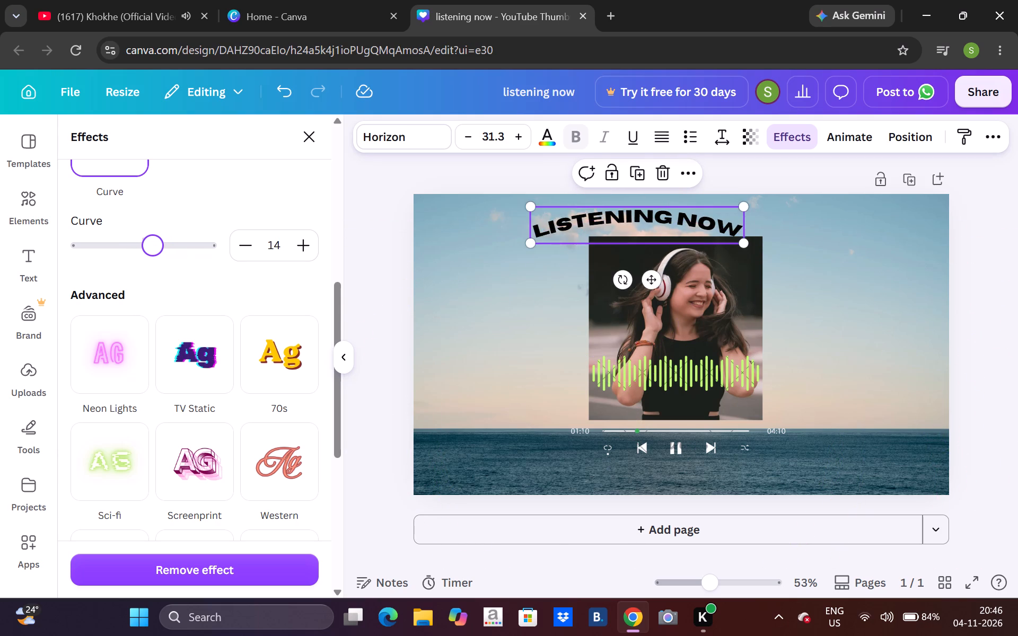
{"action": "left_click", "coordinate": [162, 252]}
{"action": "left_click", "coordinate": [162, 251]}
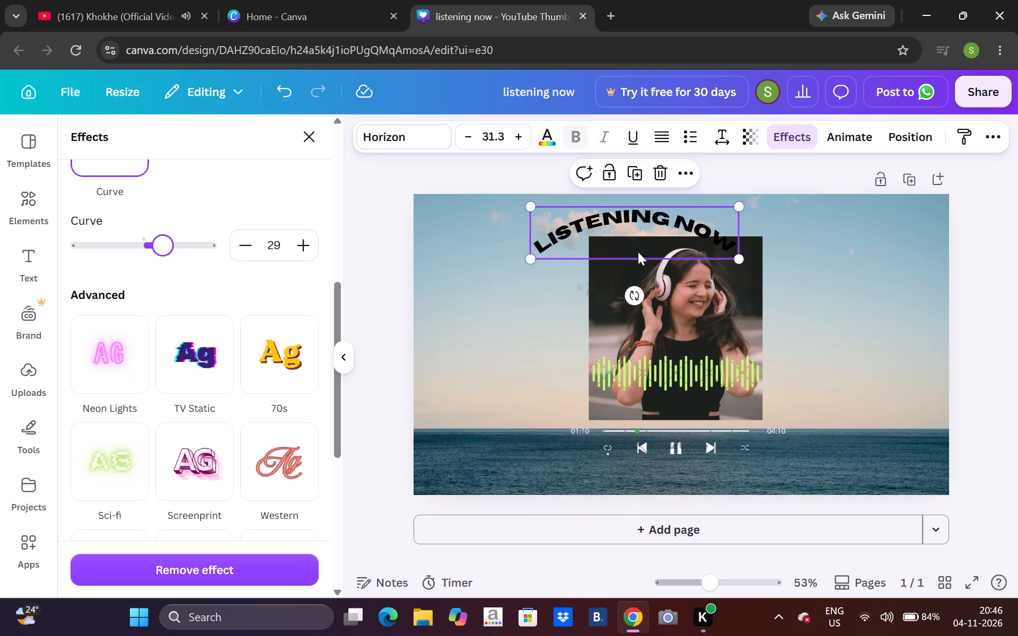
Move the curved caption so it arches over the headphones photo's top edge, centred on the photo.
{"action": "left_click_drag", "start_coordinate": [631, 232], "coordinate": [666, 225]}
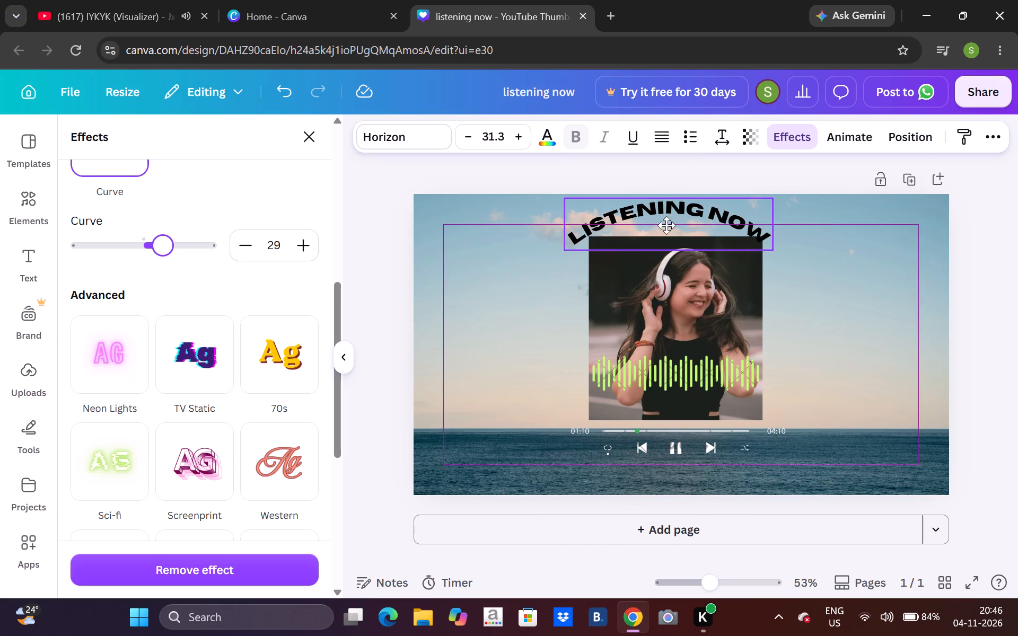
{"action": "left_click_drag", "start_coordinate": [666, 225], "coordinate": [676, 224]}
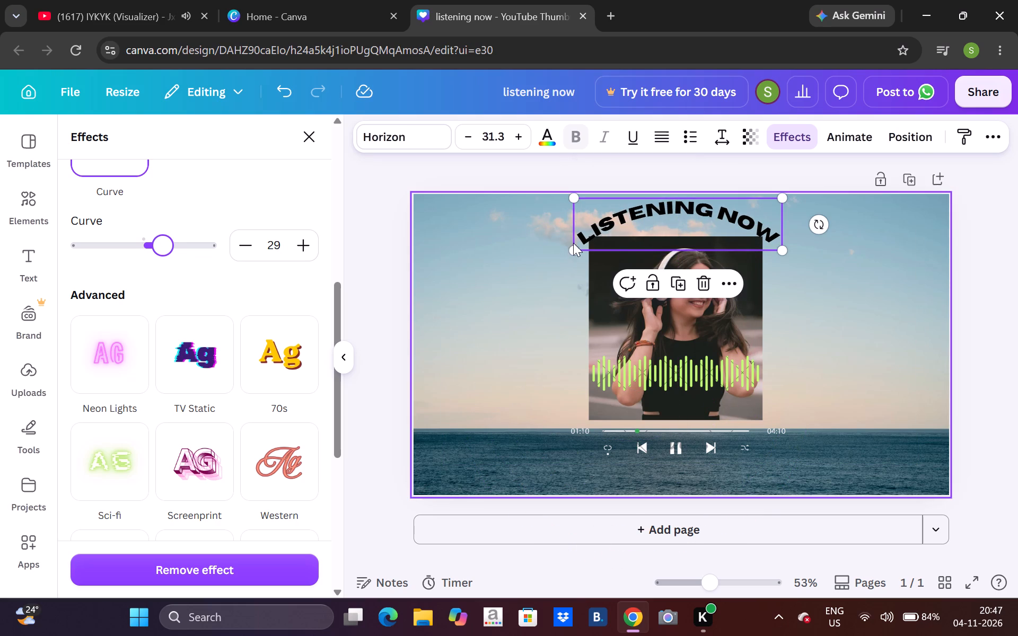
Enlarge the curved caption to about size 54.2.
{"action": "left_click_drag", "start_coordinate": [571, 243], "coordinate": [533, 273]}
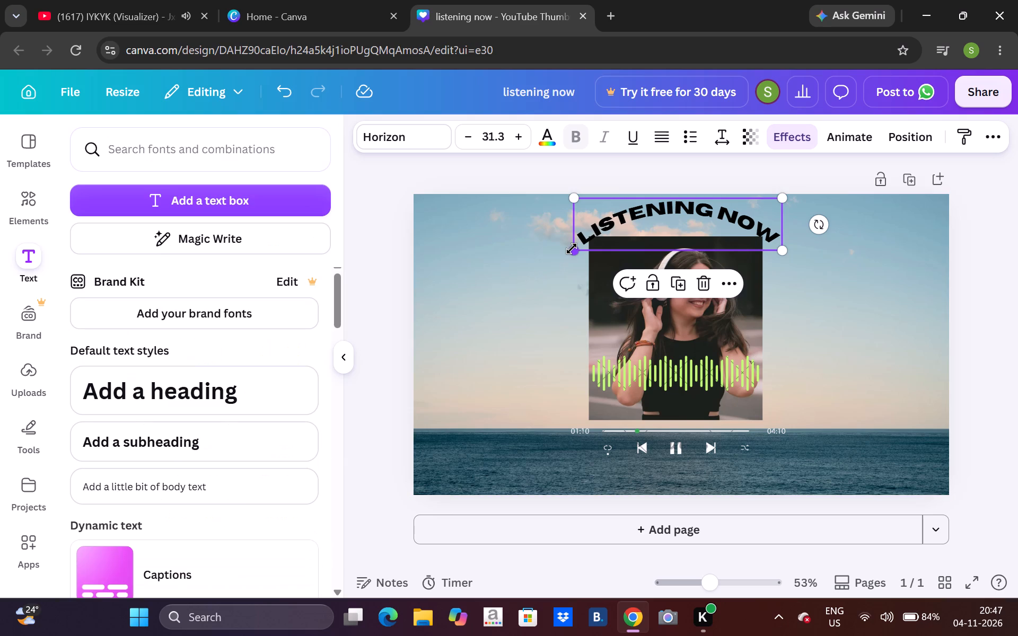
{"action": "left_click_drag", "start_coordinate": [572, 249], "coordinate": [425, 313]}
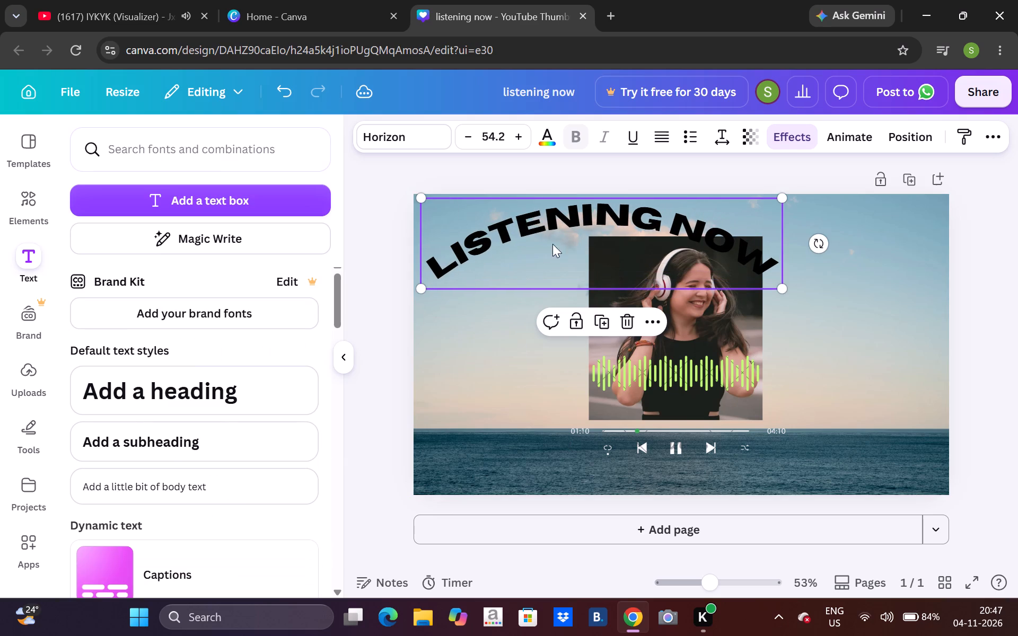
Move the curved "listening now" caption so it arches centrally over the headphones photo at the thumbnail's upper edge.
{"action": "left_click_drag", "start_coordinate": [578, 238], "coordinate": [642, 234]}
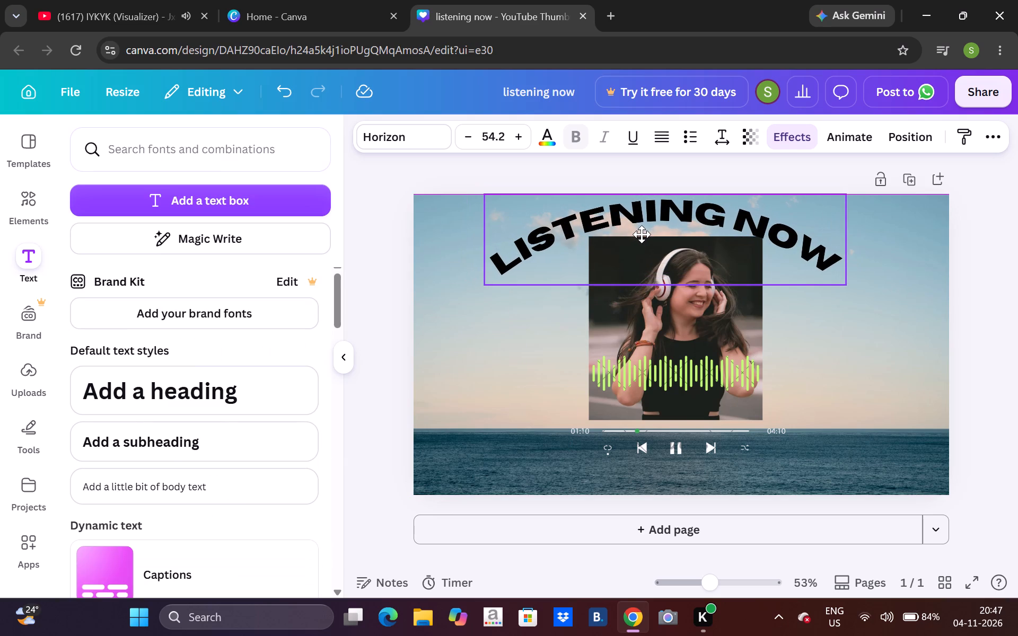
{"action": "left_click_drag", "start_coordinate": [642, 234], "coordinate": [653, 232]}
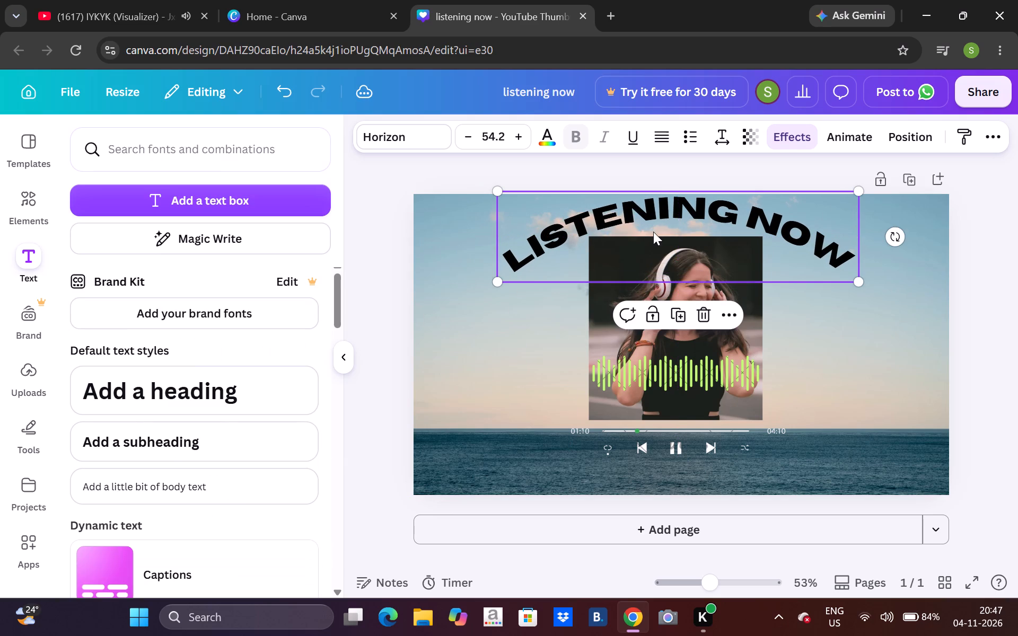
{"action": "left_click", "coordinate": [878, 318]}
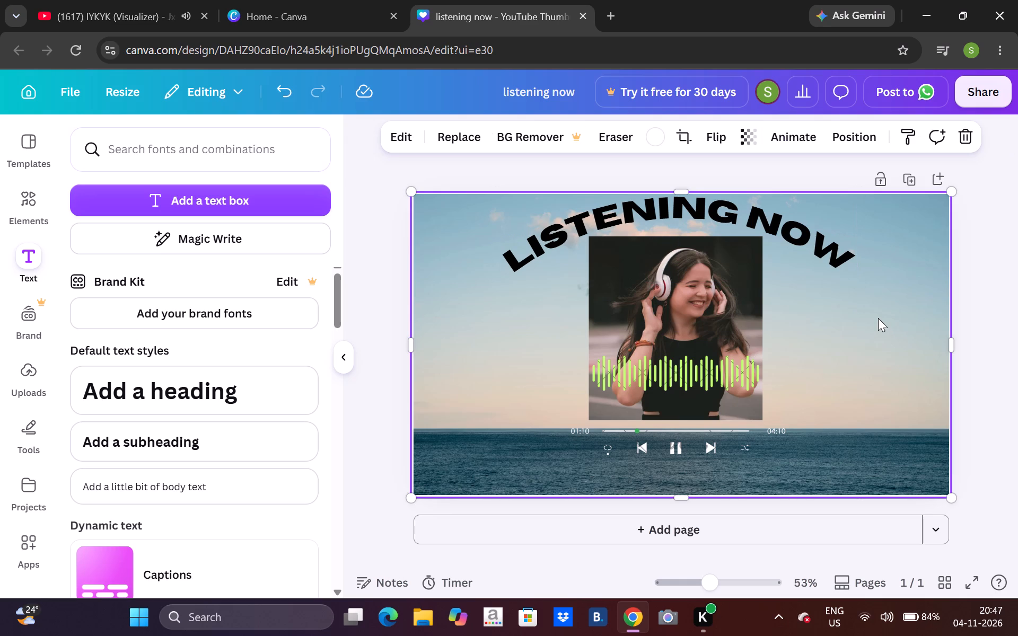
{"action": "left_click", "coordinate": [1017, 315]}
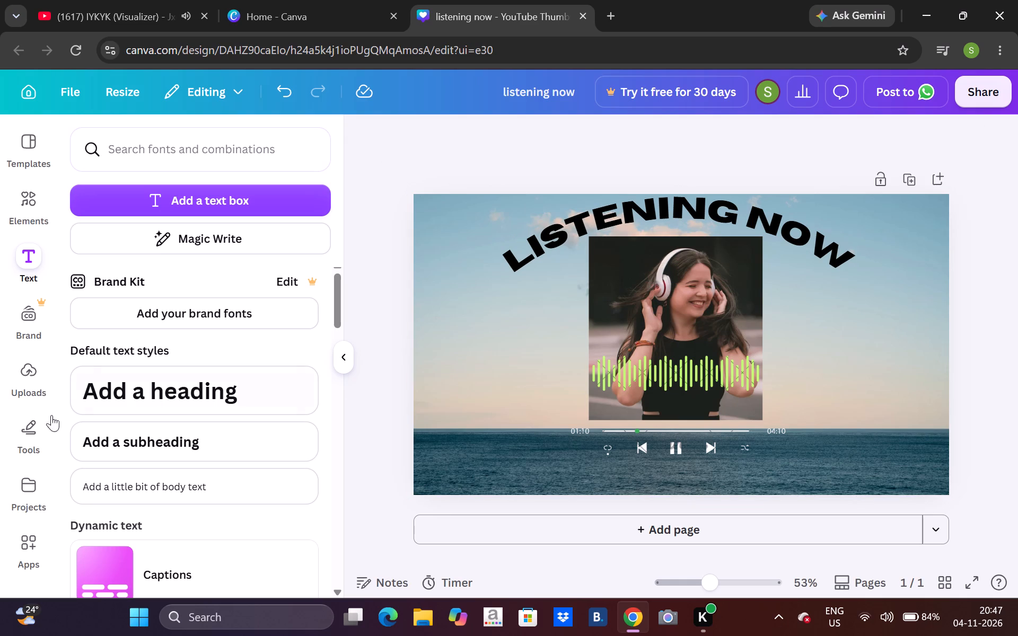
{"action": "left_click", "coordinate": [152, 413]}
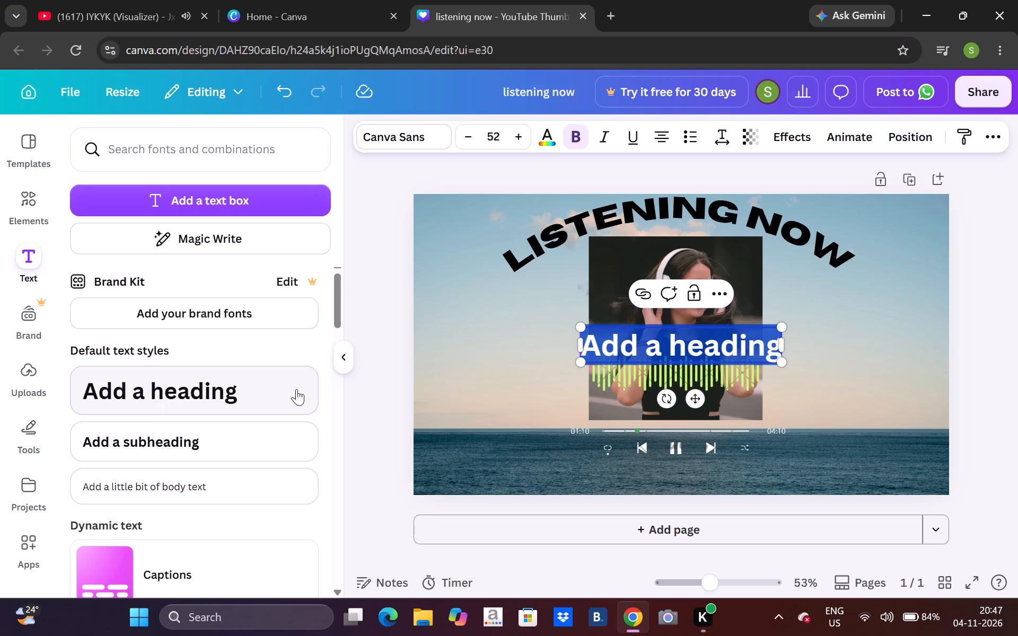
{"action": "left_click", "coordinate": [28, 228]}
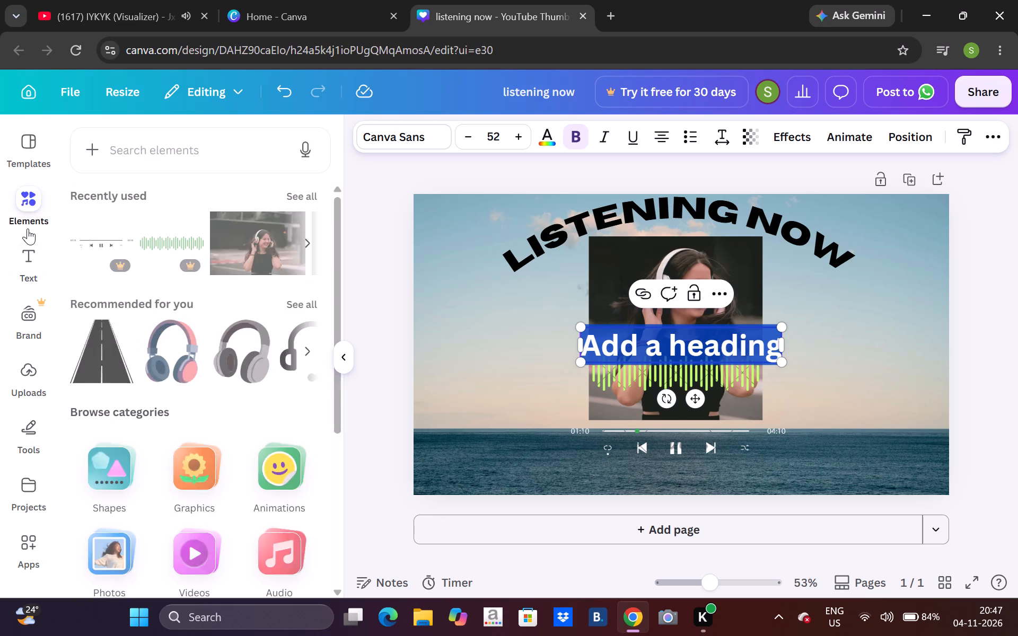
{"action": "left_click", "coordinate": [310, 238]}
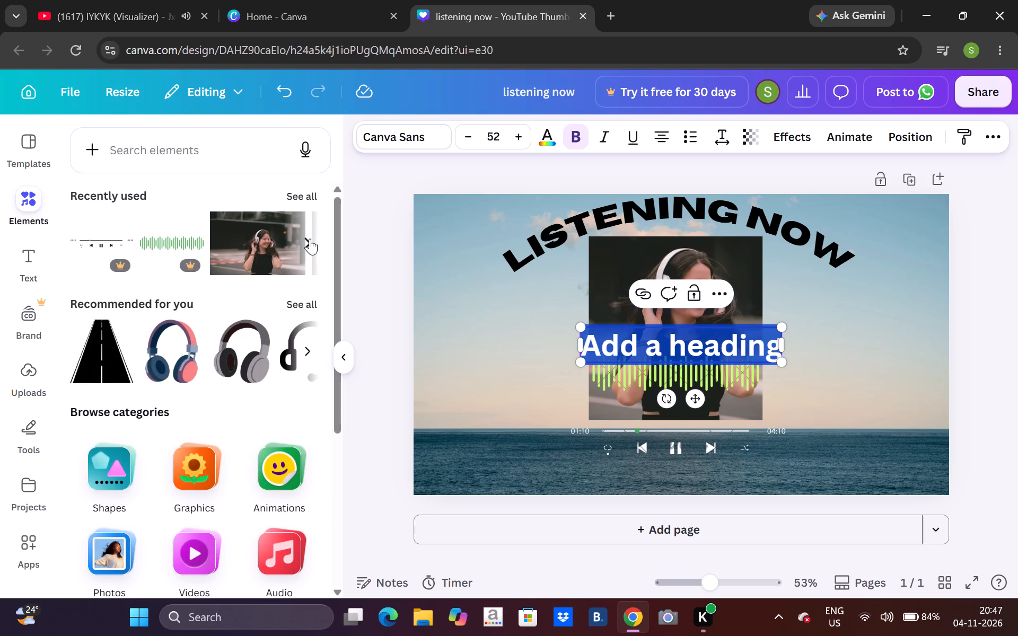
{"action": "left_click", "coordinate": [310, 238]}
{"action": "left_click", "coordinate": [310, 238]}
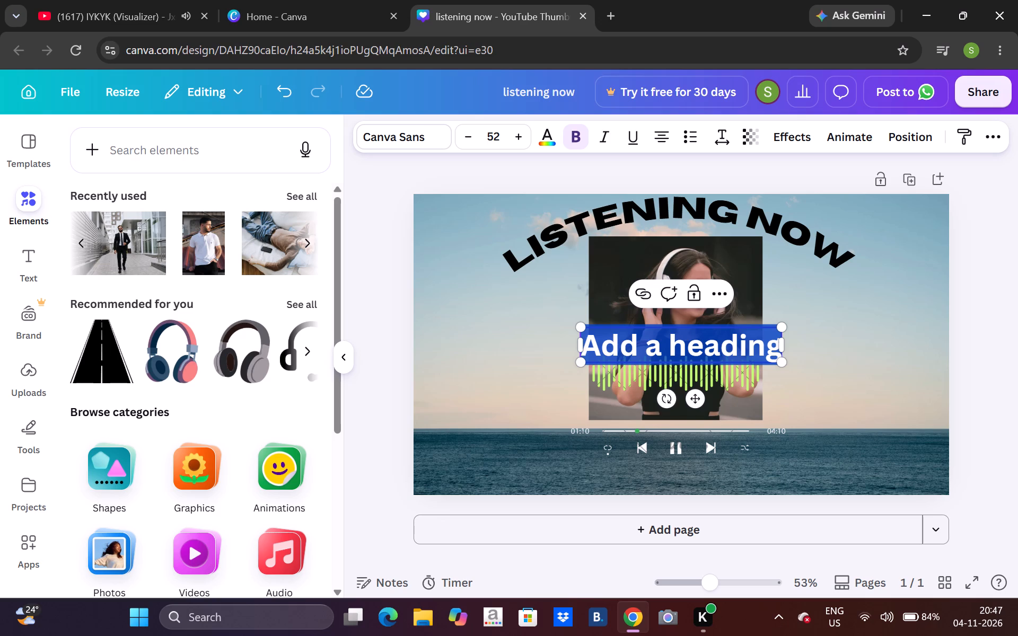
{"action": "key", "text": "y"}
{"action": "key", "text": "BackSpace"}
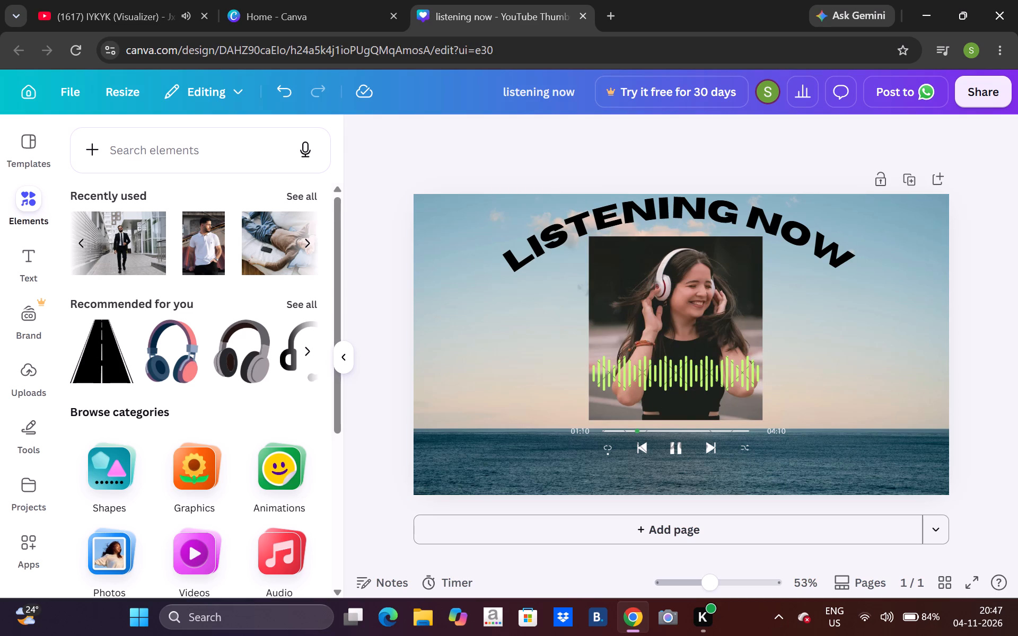
Add a default heading text and move it beside the headphones photo, overlapping the photo's left edge.
{"action": "left_click", "coordinate": [21, 259]}
{"action": "left_click", "coordinate": [198, 388]}
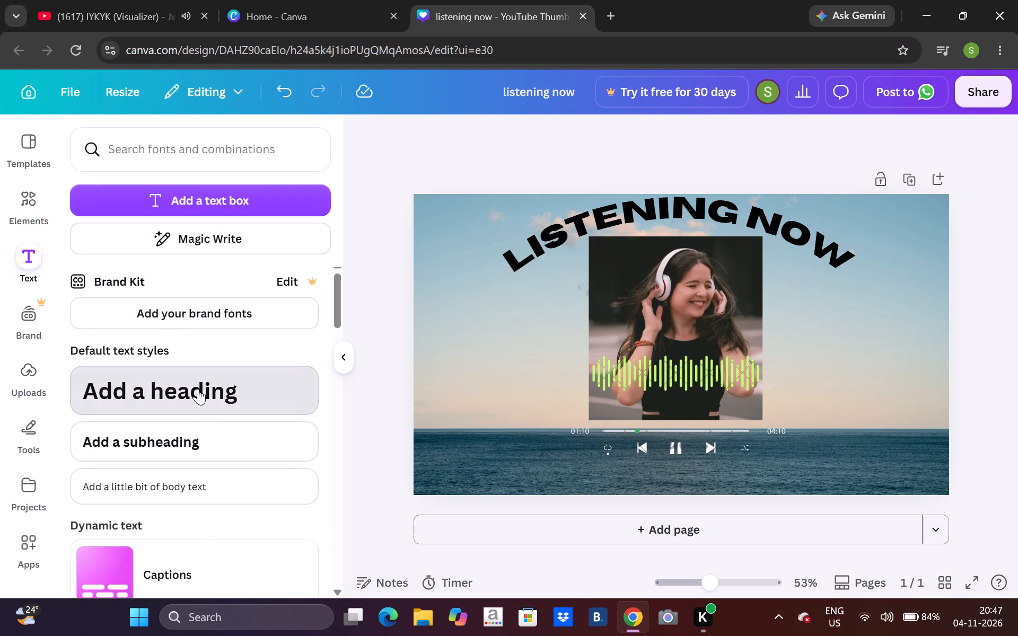
{"action": "key", "text": "Right"}
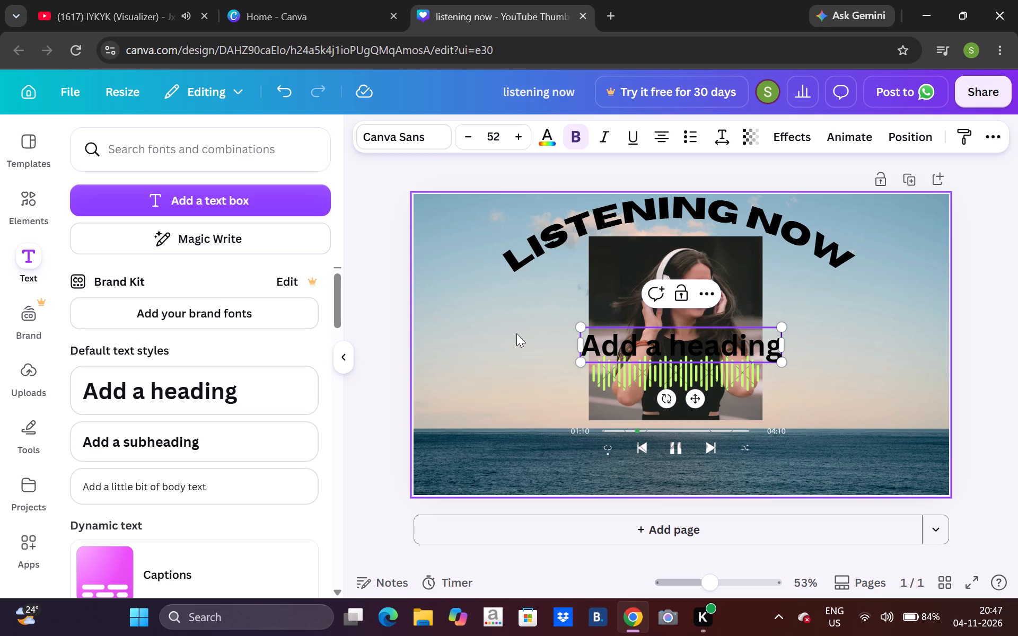
{"action": "double_click", "coordinate": [651, 334]}
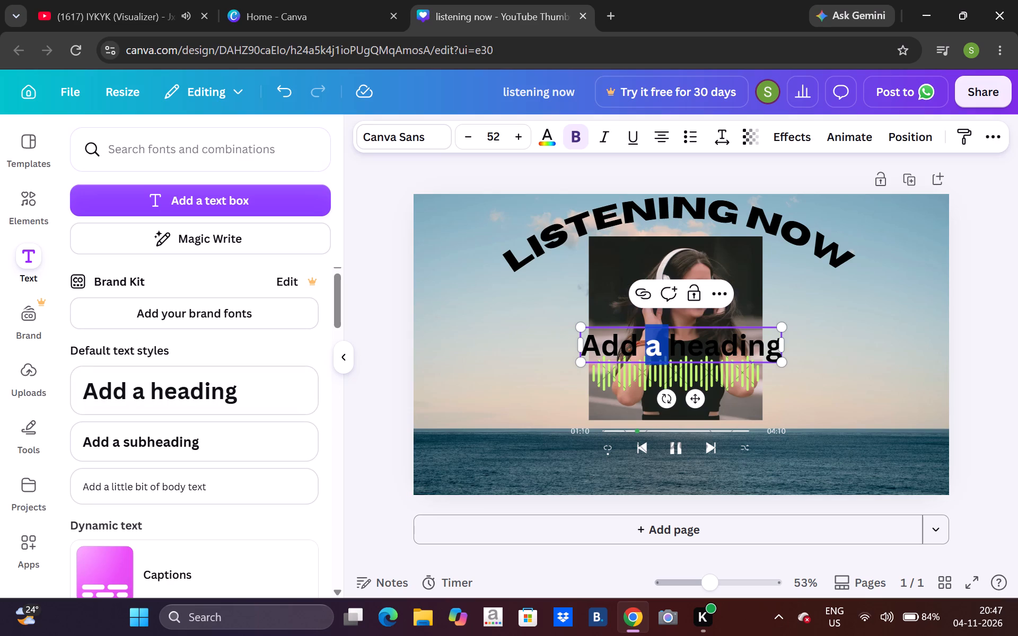
{"action": "left_click_drag", "start_coordinate": [653, 341], "coordinate": [658, 374]}
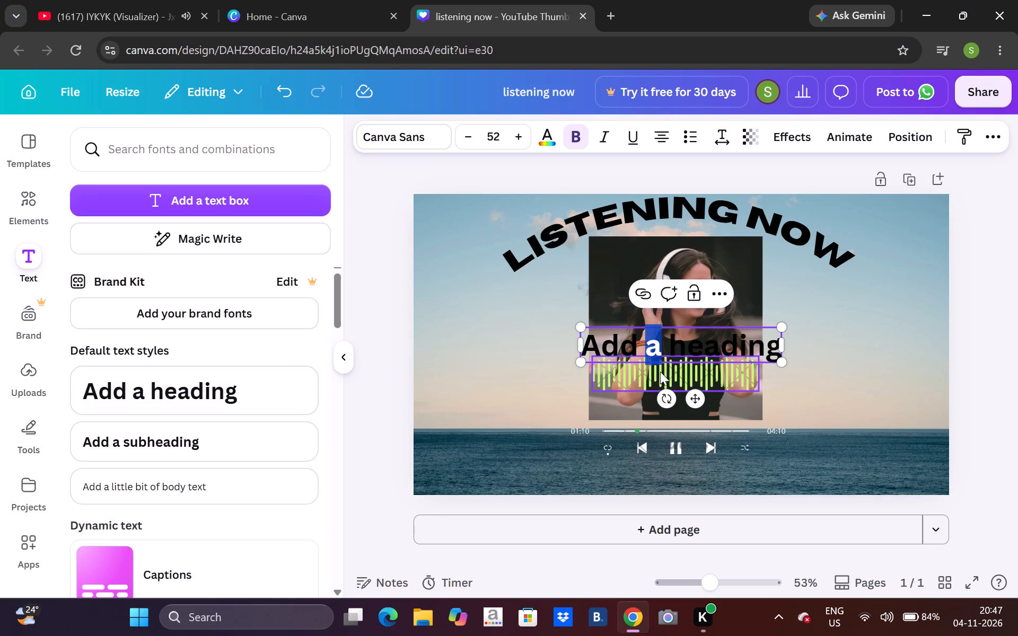
{"action": "left_click", "coordinate": [848, 354]}
{"action": "left_click_drag", "start_coordinate": [752, 340], "coordinate": [732, 343]}
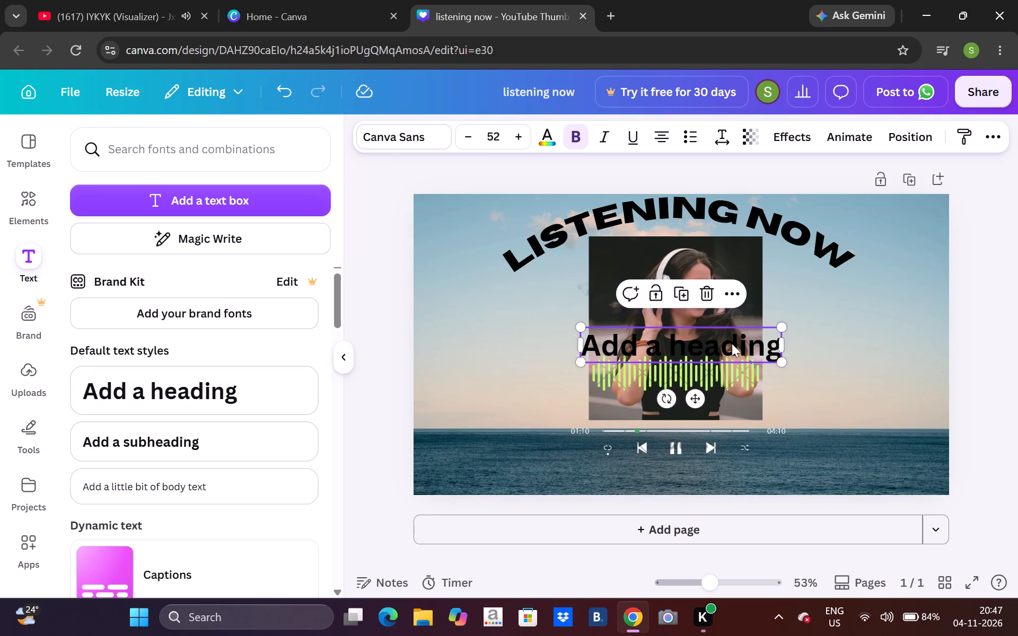
{"action": "left_click_drag", "start_coordinate": [732, 343], "coordinate": [609, 355]}
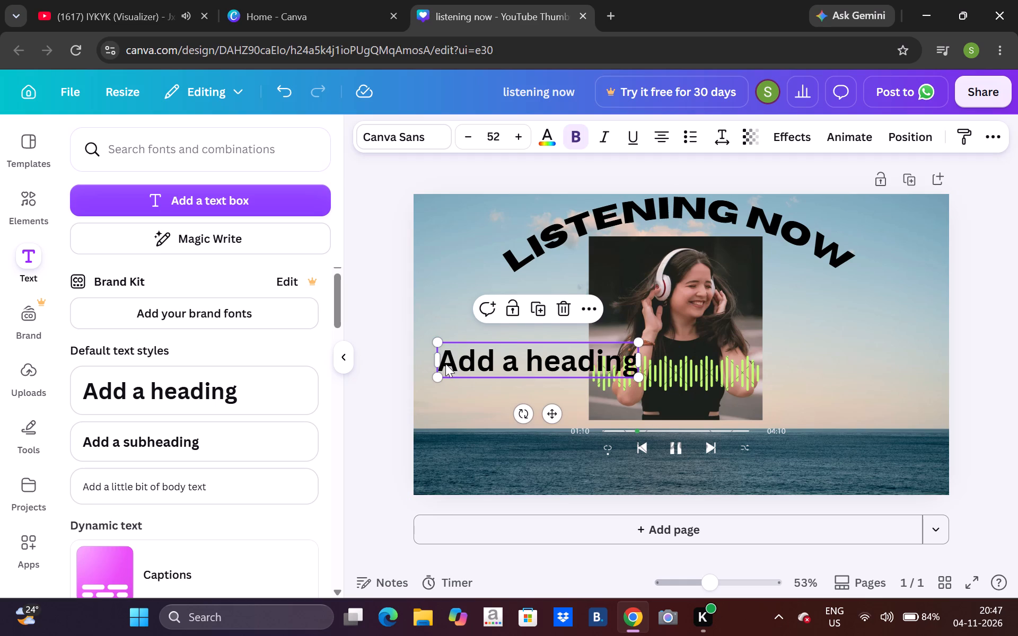
Replace the new heading's placeholder text with "YOUR CHOICE".
{"action": "double_click", "coordinate": [444, 356]}
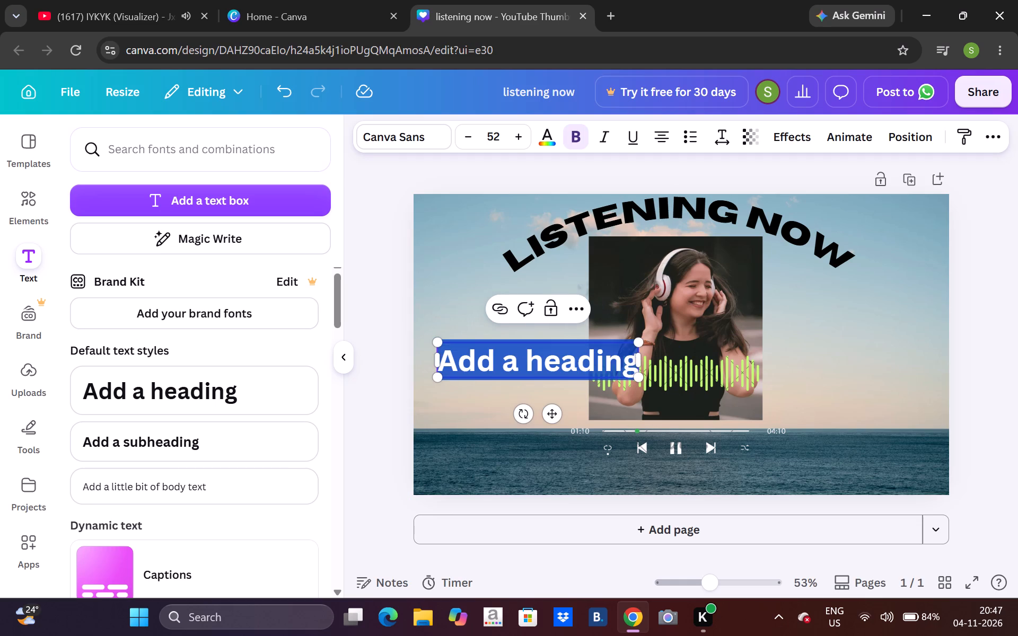
{"action": "type", "text": "YO"}
{"action": "type", "text": "Ur"}
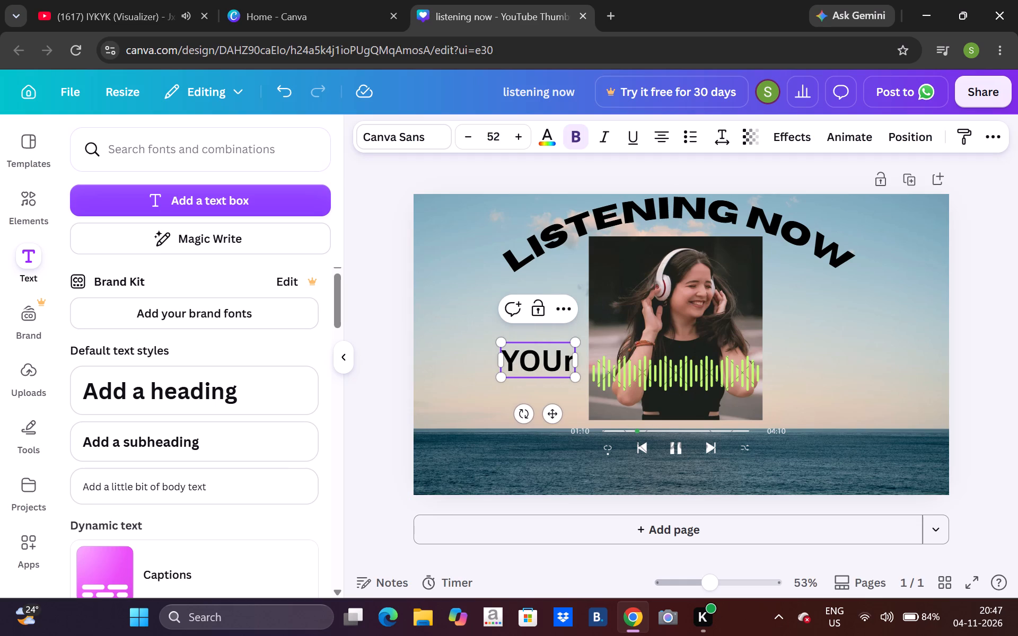
{"action": "key", "text": "BackSpace"}
{"action": "type", "text": "R CHOI"}
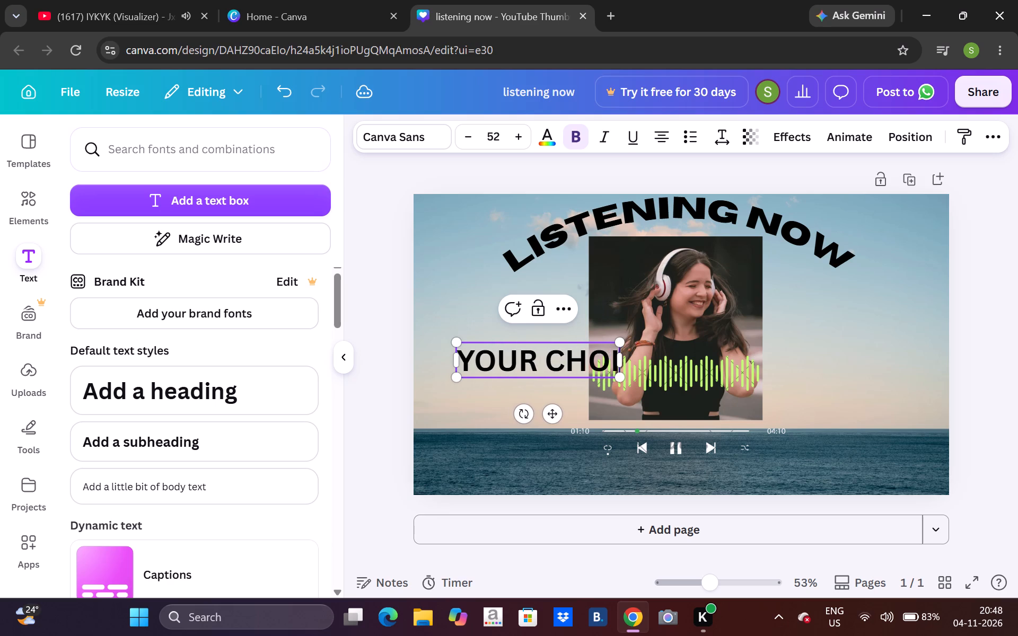
{"action": "type", "text": "Ce"}
{"action": "key", "text": "shift+BackSpace"}
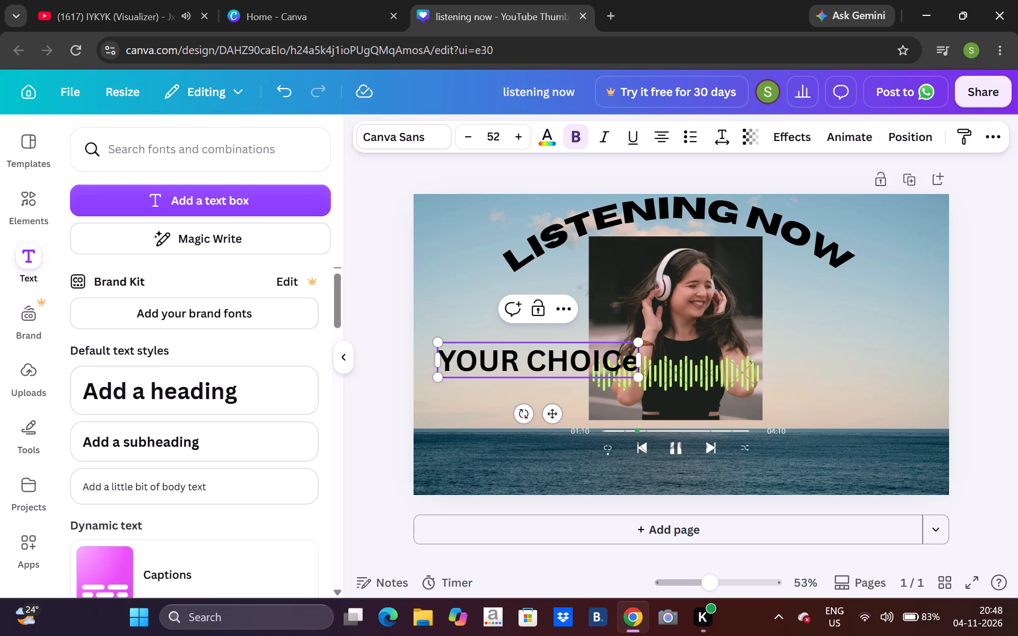
{"action": "key", "text": "shift+e"}
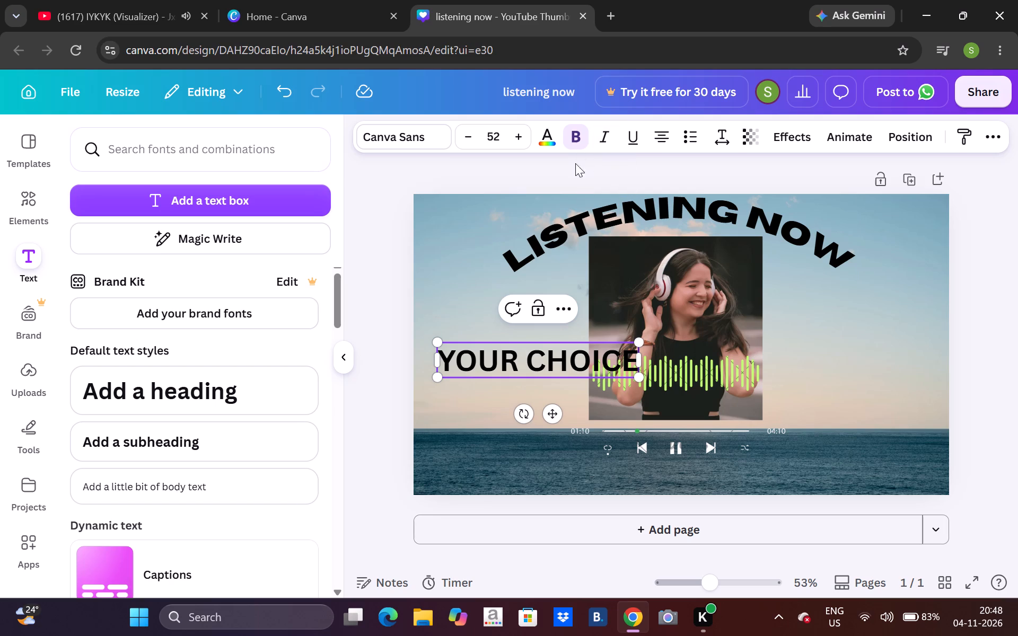
Try the Fredoka, Shrikhand, HK Modular and Etna Sans Serif fonts on the "YOUR CHOICE" heading and settle on Fredoka.
{"action": "left_click", "coordinate": [335, 390]}
{"action": "left_click", "coordinate": [406, 137]}
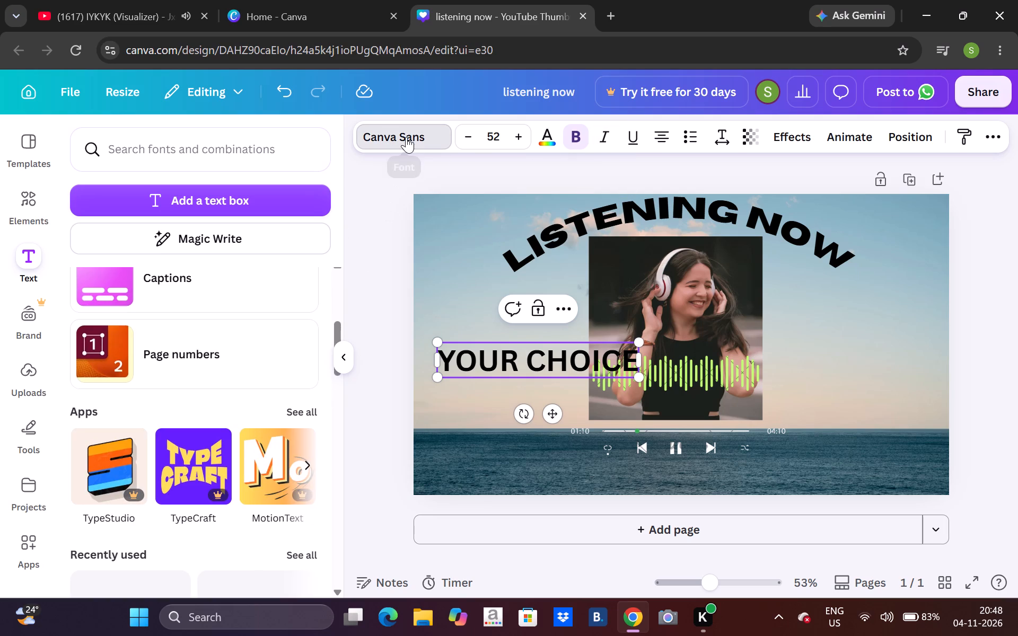
{"action": "left_click", "coordinate": [192, 458]}
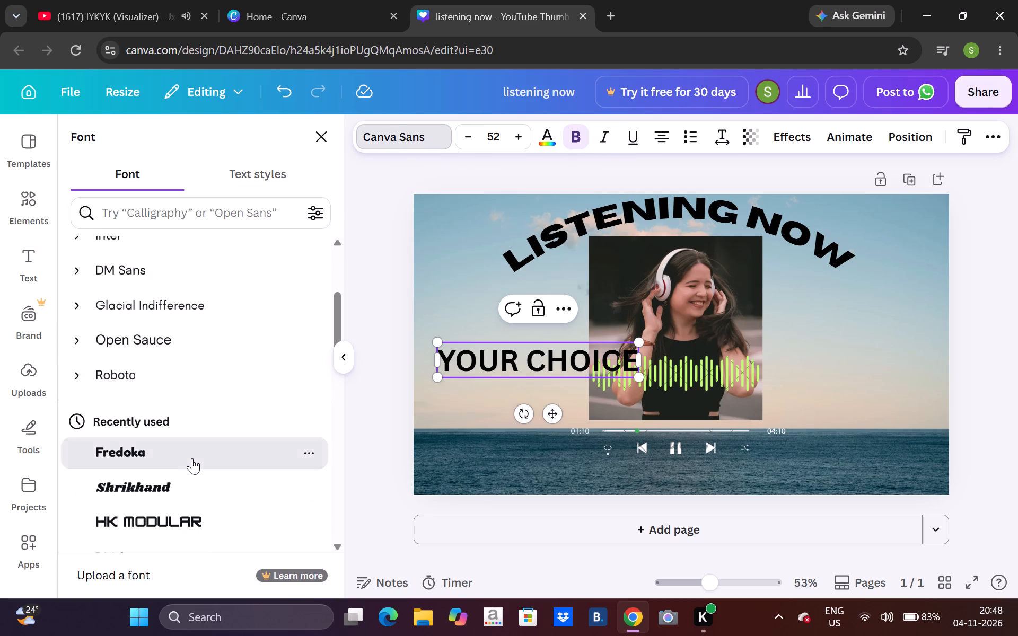
{"action": "left_click", "coordinate": [204, 492]}
{"action": "left_click", "coordinate": [225, 523]}
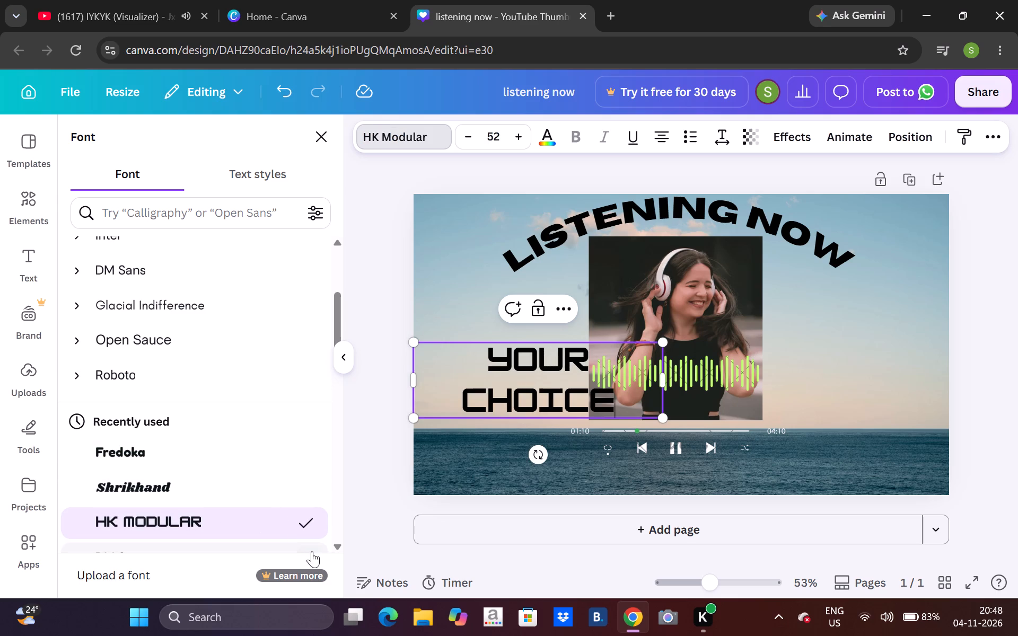
{"action": "left_click", "coordinate": [336, 534]}
{"action": "left_click", "coordinate": [267, 307]}
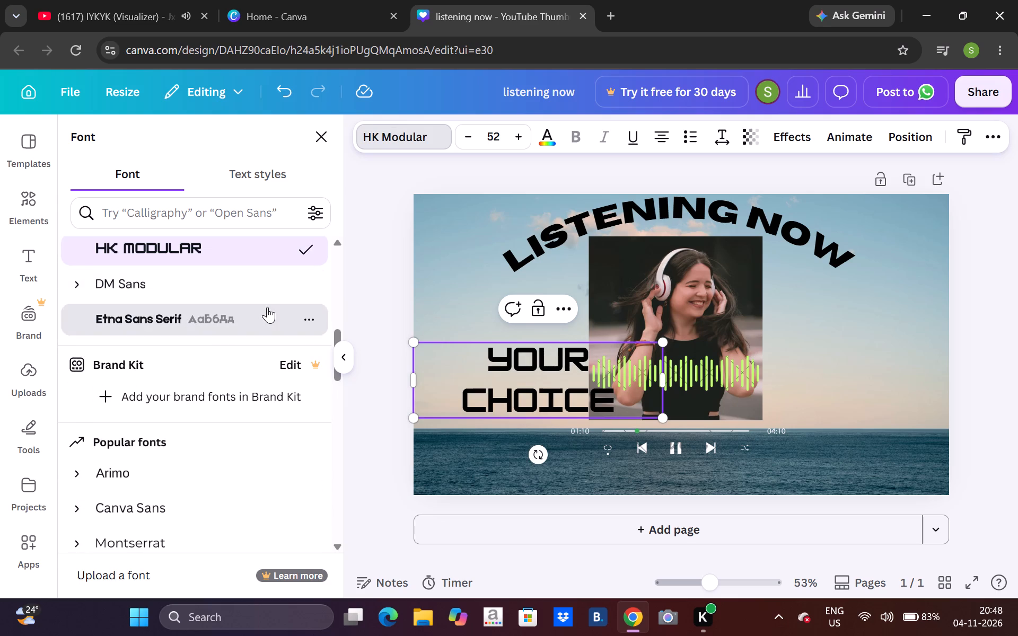
{"action": "left_click", "coordinate": [336, 246]}
{"action": "triple_click", "coordinate": [336, 246]}
{"action": "left_click", "coordinate": [336, 246]}
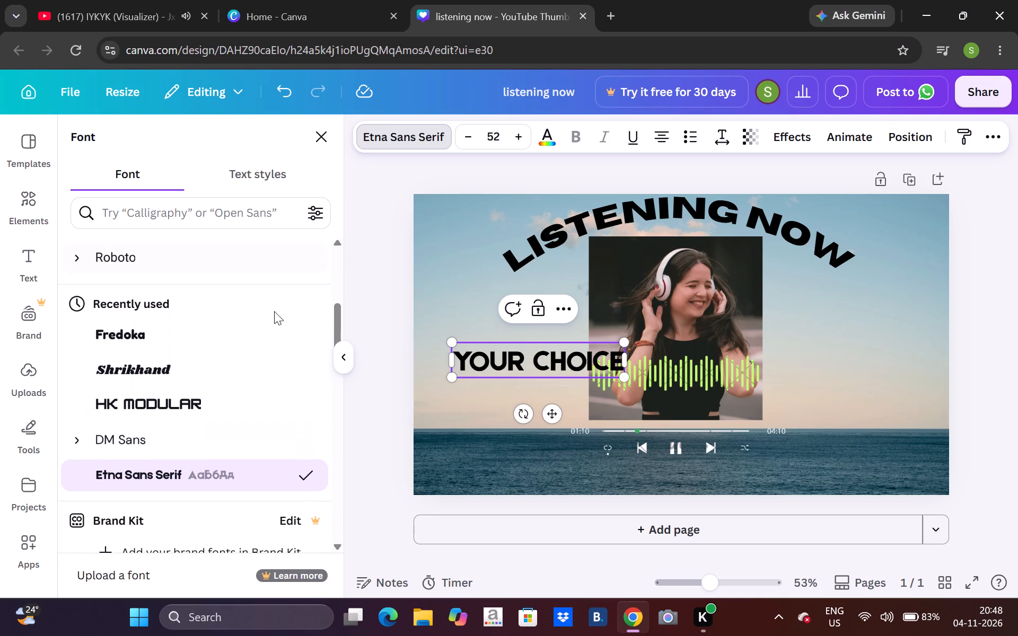
{"action": "left_click", "coordinate": [256, 326]}
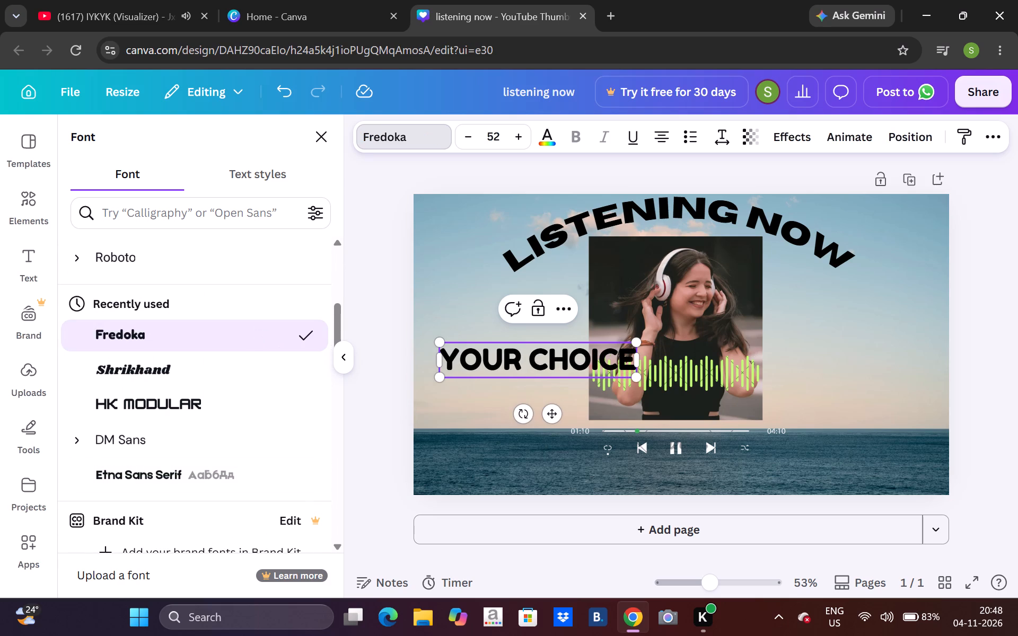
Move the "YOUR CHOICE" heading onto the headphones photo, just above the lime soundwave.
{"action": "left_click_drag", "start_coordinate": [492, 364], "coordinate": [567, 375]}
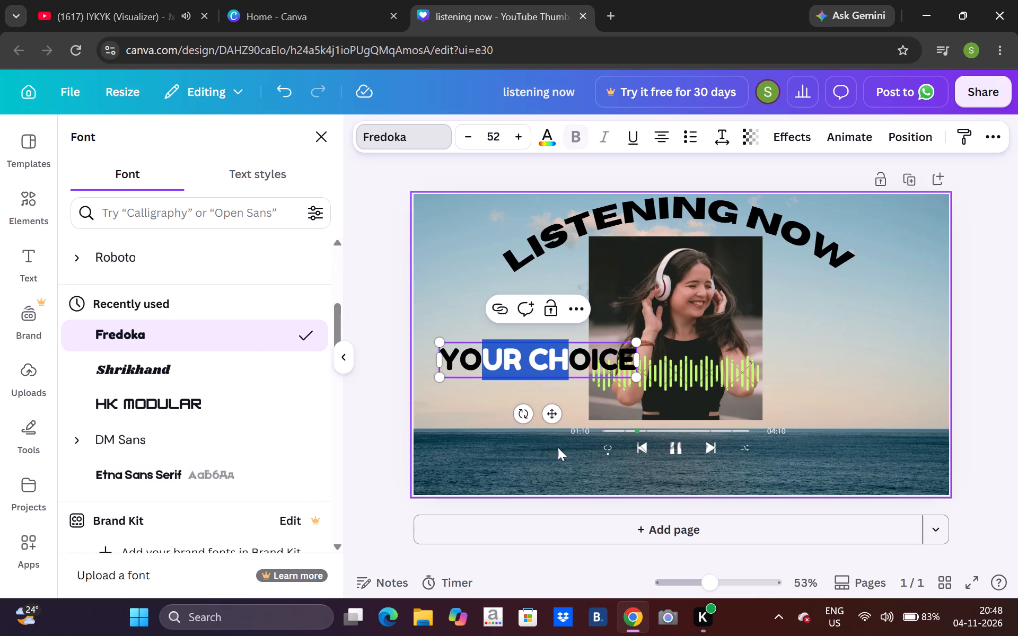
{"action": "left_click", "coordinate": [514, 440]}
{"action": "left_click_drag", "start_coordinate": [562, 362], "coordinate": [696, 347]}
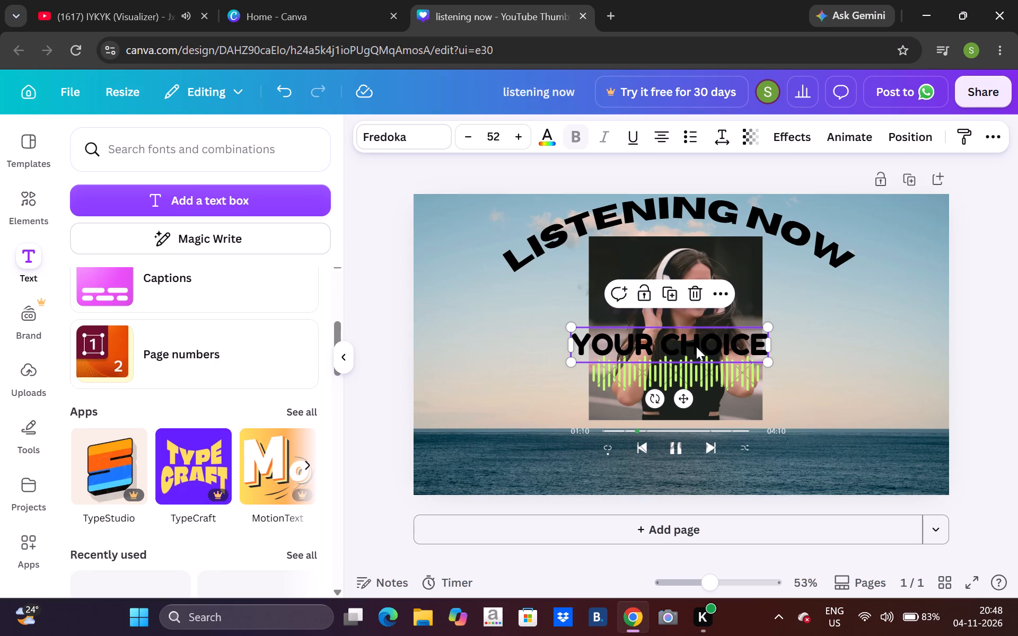
Change the "YOUR CHOICE" heading's text color to white (#ffffff).
{"action": "left_click", "coordinate": [546, 141]}
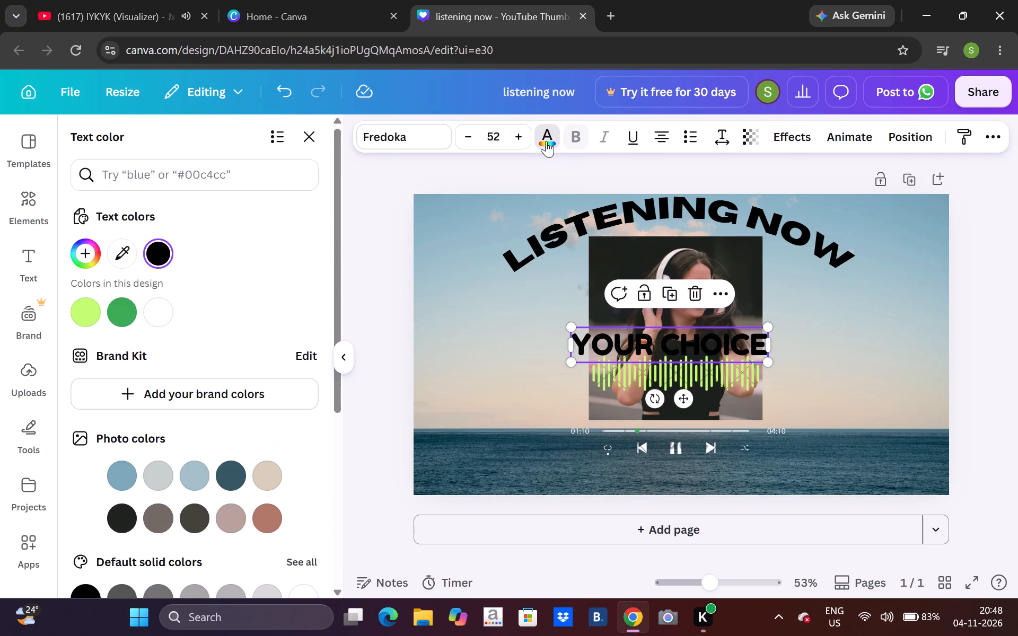
{"action": "left_click", "coordinate": [148, 308]}
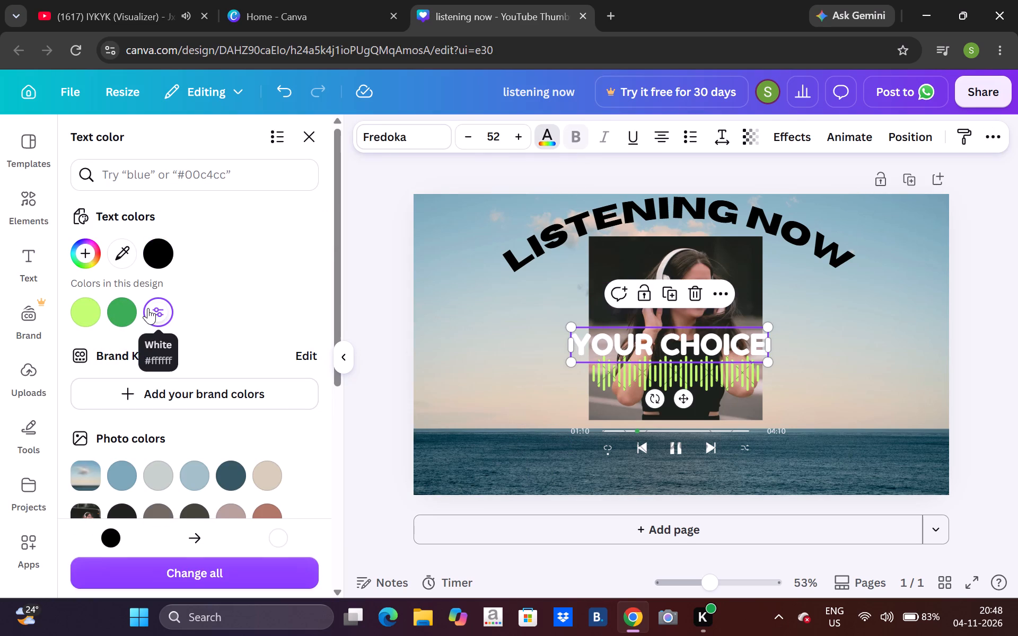
{"action": "left_click", "coordinate": [441, 311]}
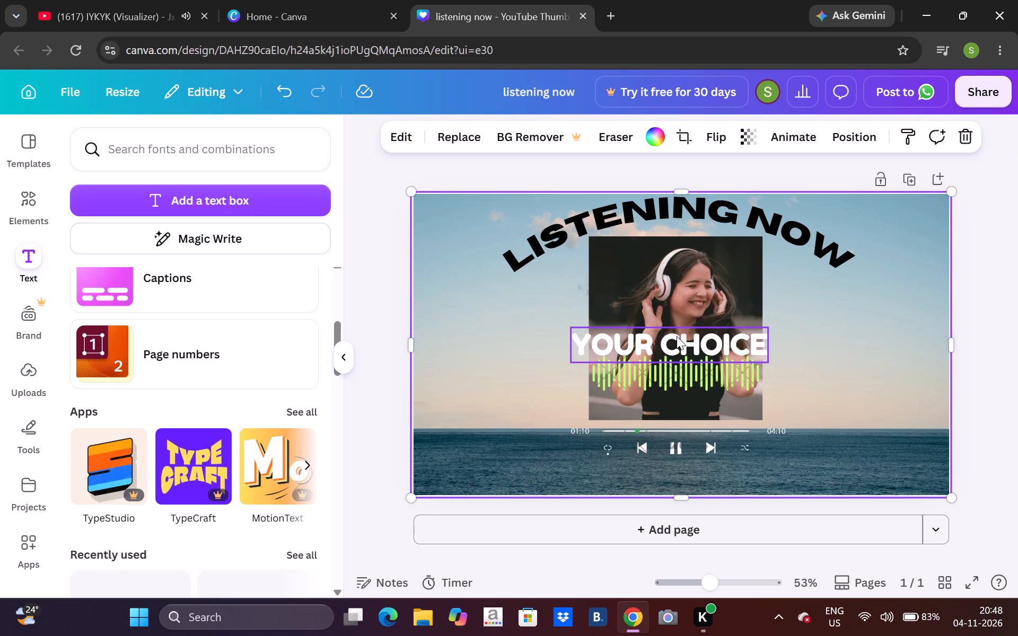
Move the "YOUR CHOICE" heading below the lime soundwave and shrink it to font size 44.1 to fit the photo's width.
{"action": "left_click_drag", "start_coordinate": [676, 336], "coordinate": [693, 485]}
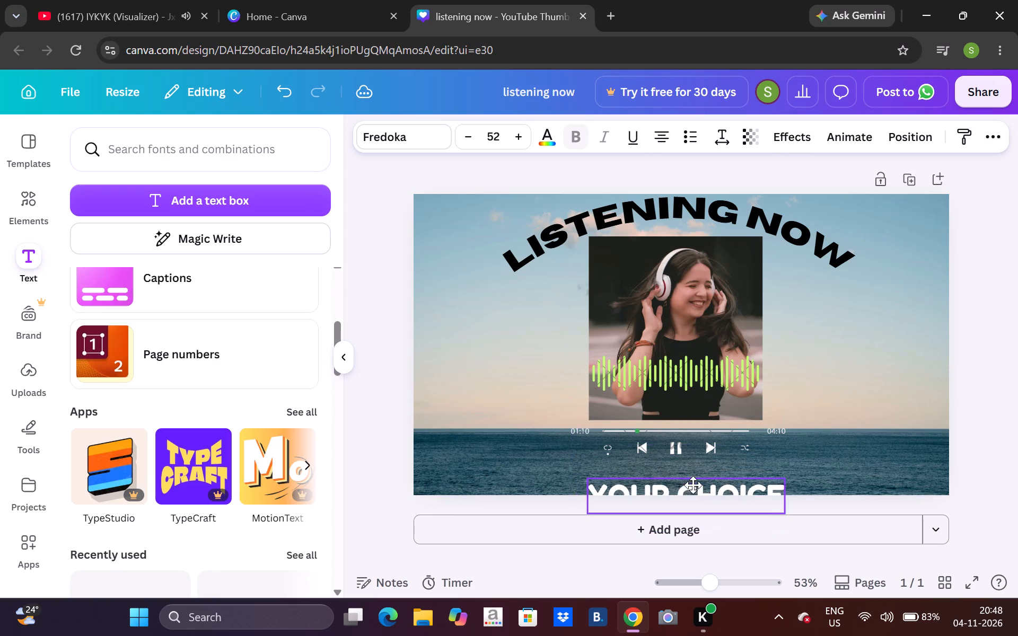
{"action": "left_click_drag", "start_coordinate": [693, 485], "coordinate": [735, 385]}
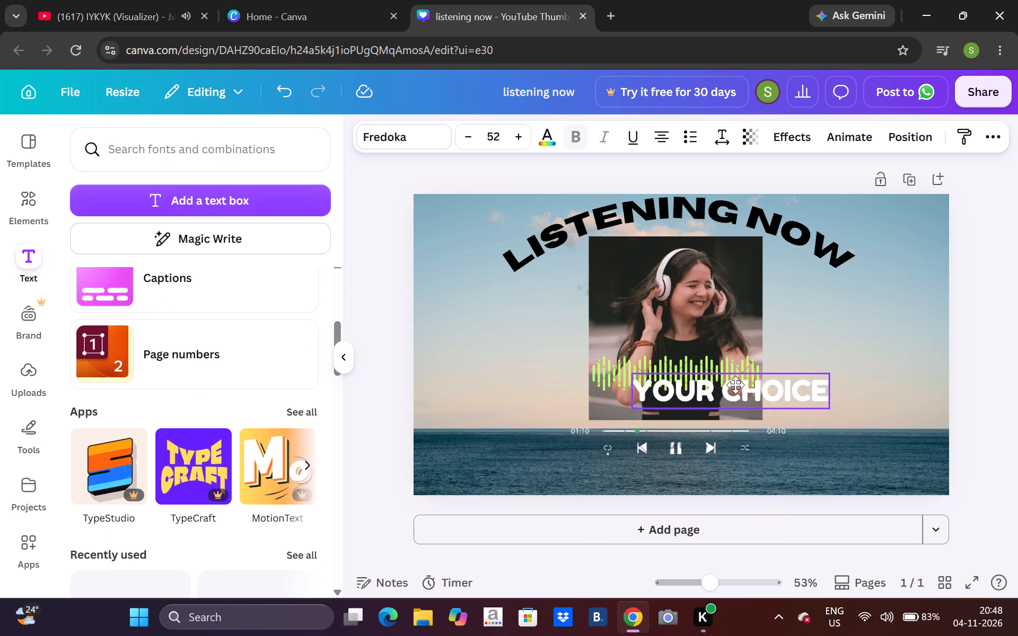
{"action": "left_click_drag", "start_coordinate": [735, 385], "coordinate": [689, 400]}
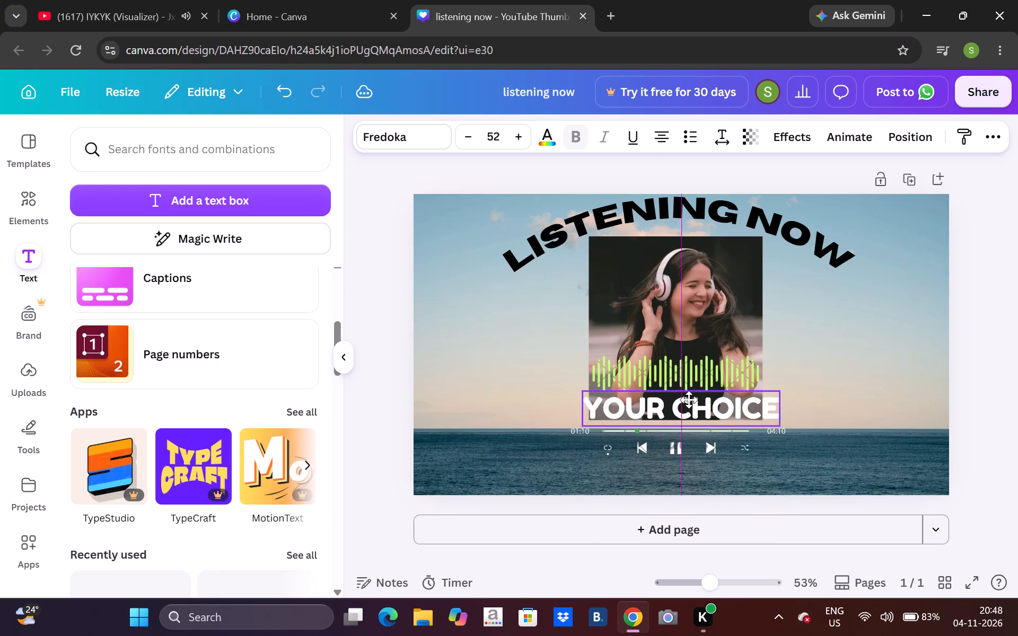
{"action": "left_click_drag", "start_coordinate": [689, 400], "coordinate": [689, 395]}
{"action": "left_click_drag", "start_coordinate": [589, 384], "coordinate": [584, 386]}
{"action": "left_click_drag", "start_coordinate": [584, 386], "coordinate": [613, 399]}
{"action": "left_click_drag", "start_coordinate": [662, 405], "coordinate": [642, 402]}
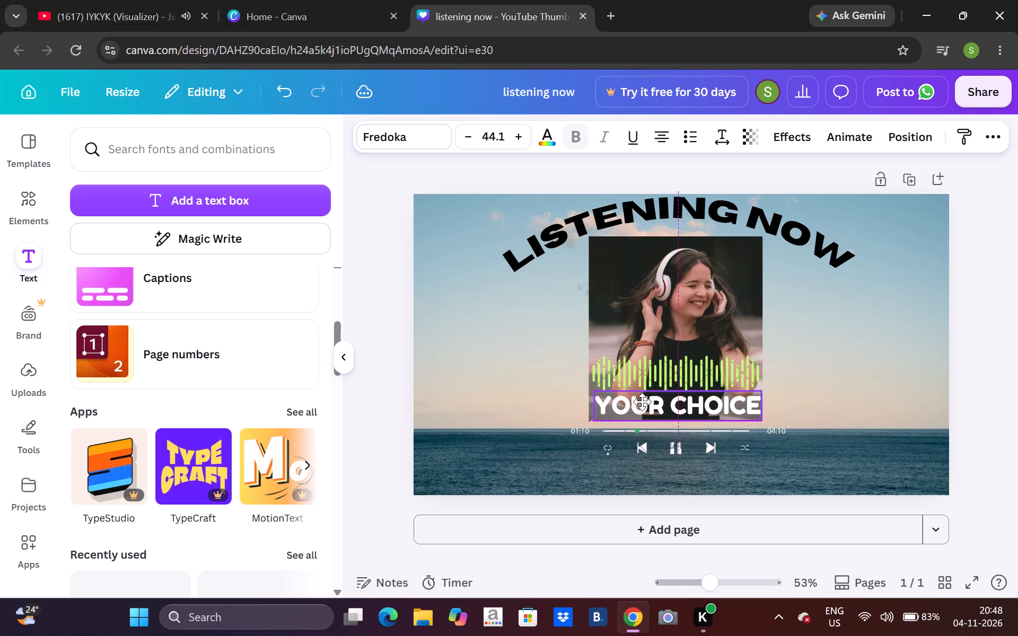
{"action": "left_click_drag", "start_coordinate": [642, 402], "coordinate": [642, 401]}
{"action": "left_click", "coordinate": [822, 368]}
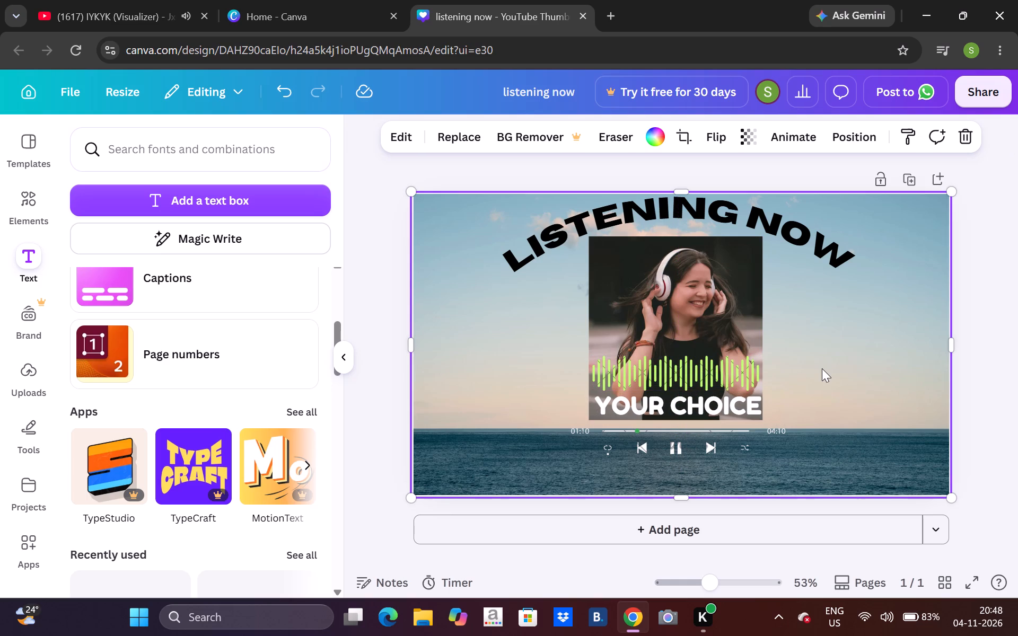
Try several transparency levels on the "YOUR CHOICE" heading and settle on 92.
{"action": "left_click", "coordinate": [700, 401]}
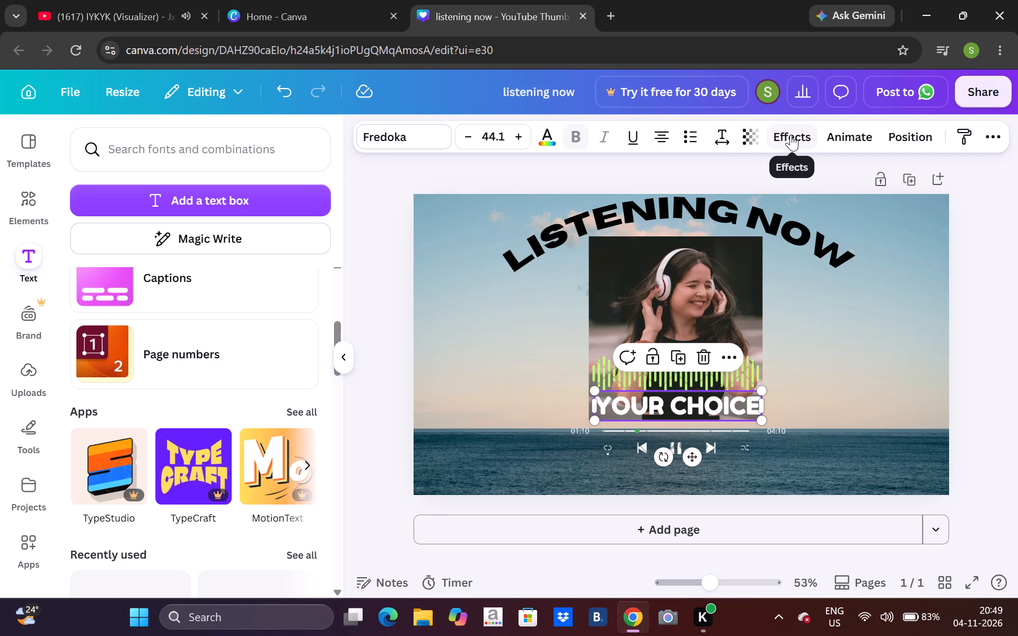
{"action": "left_click", "coordinate": [742, 130]}
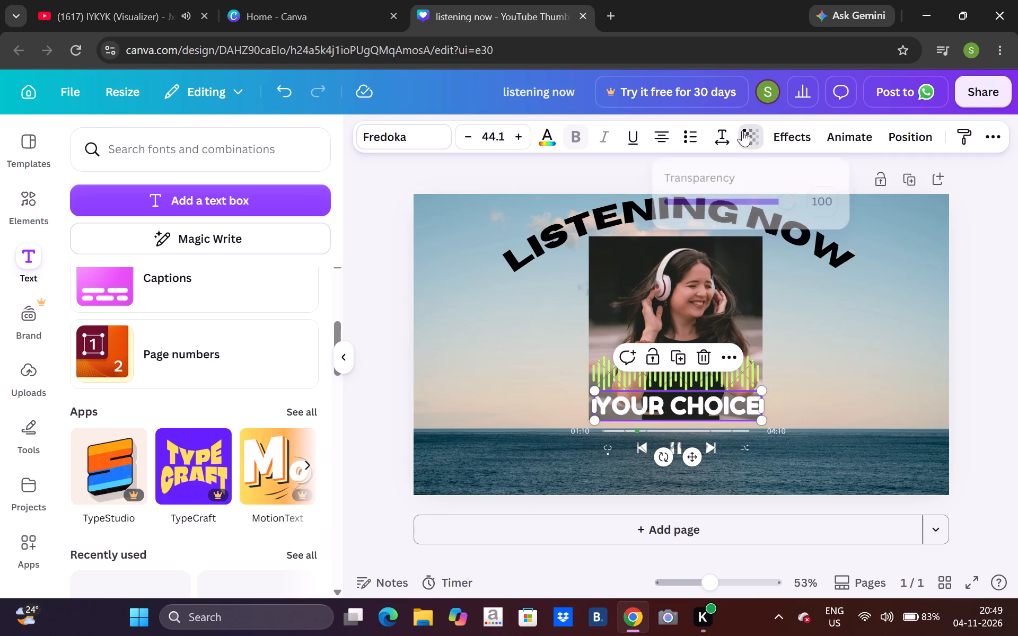
{"action": "left_click", "coordinate": [770, 194]}
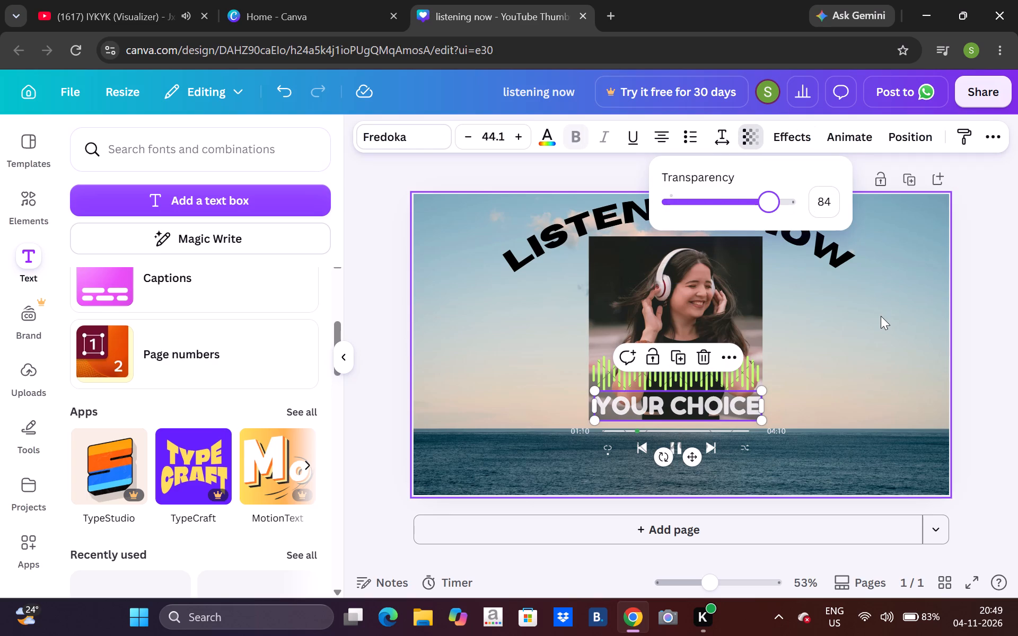
{"action": "left_click", "coordinate": [729, 198]}
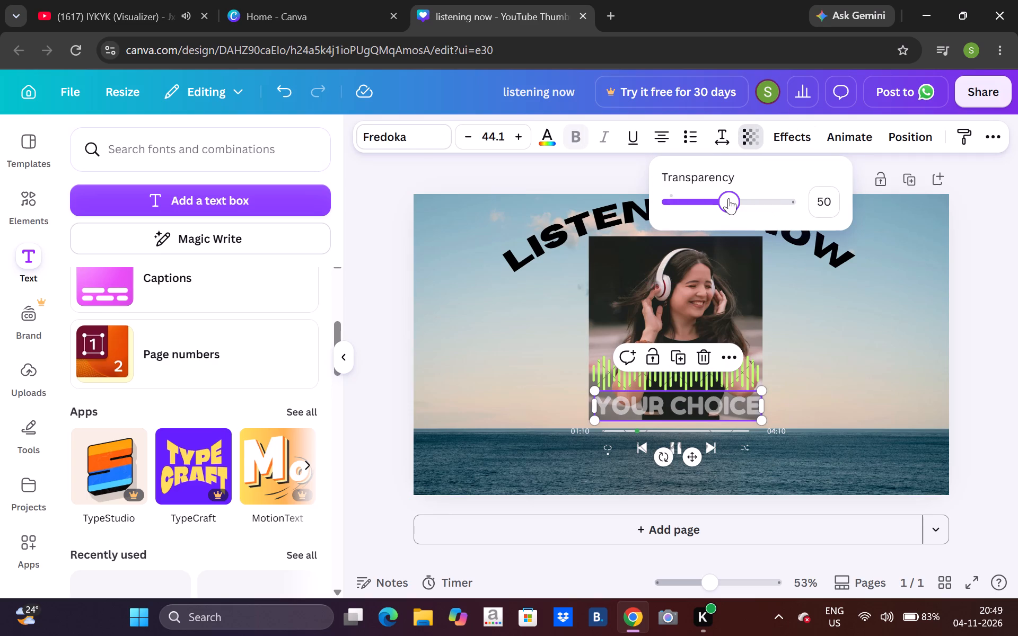
{"action": "left_click", "coordinate": [752, 195]}
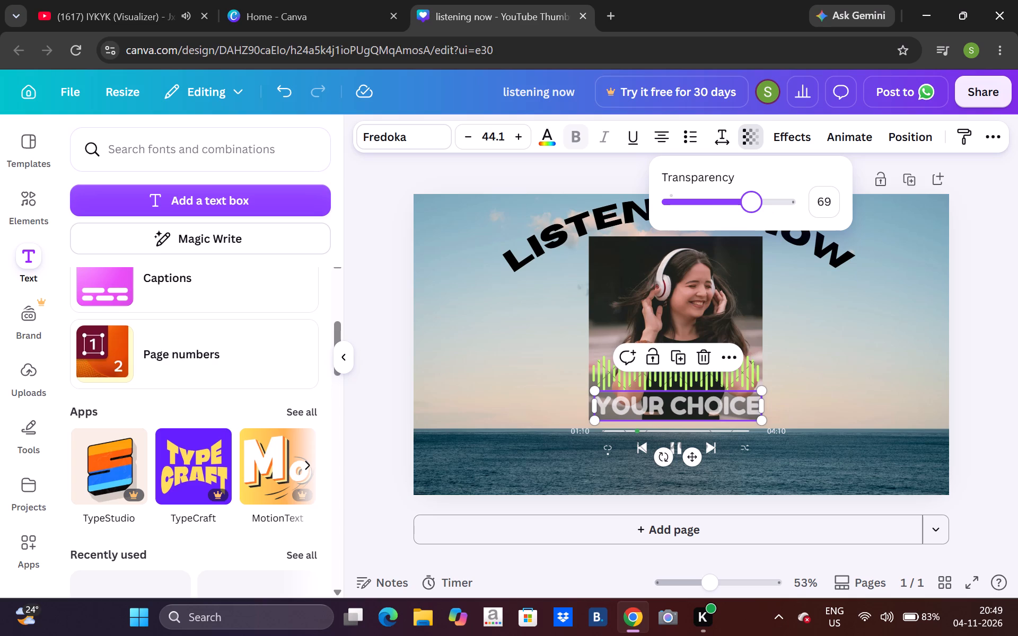
{"action": "left_click", "coordinate": [780, 200]}
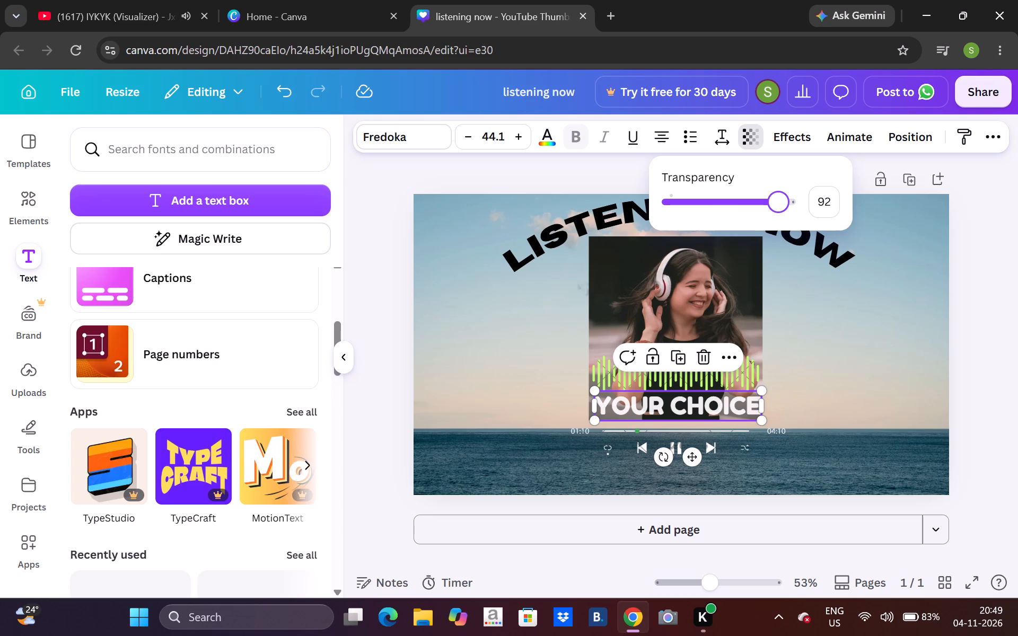
{"action": "left_click", "coordinate": [858, 335]}
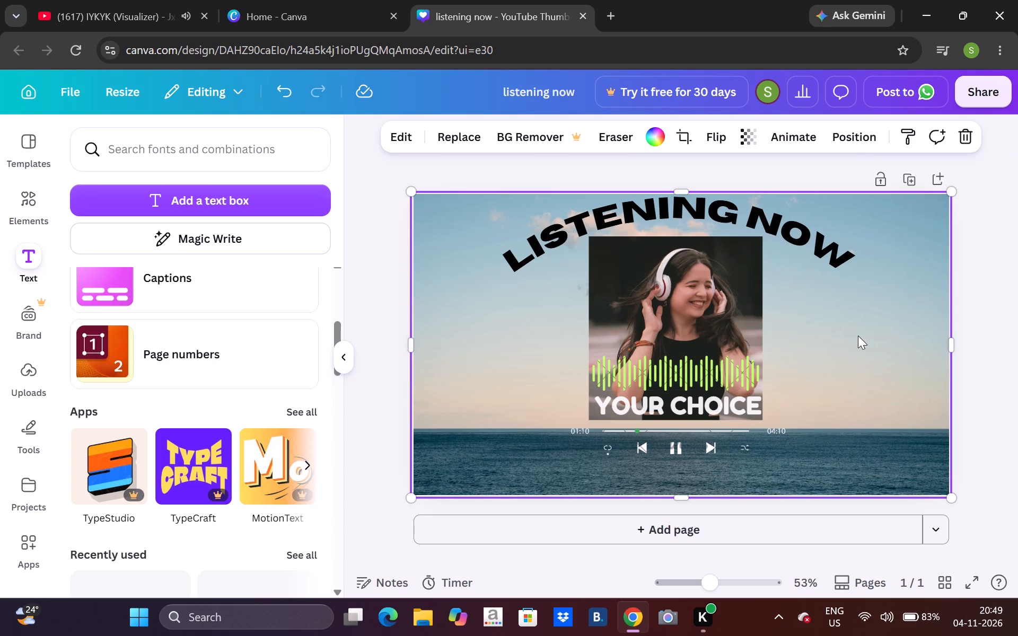
Nudge the "YOUR CHOICE" heading slightly left to align it within the headphones photo.
{"action": "left_click", "coordinate": [739, 405]}
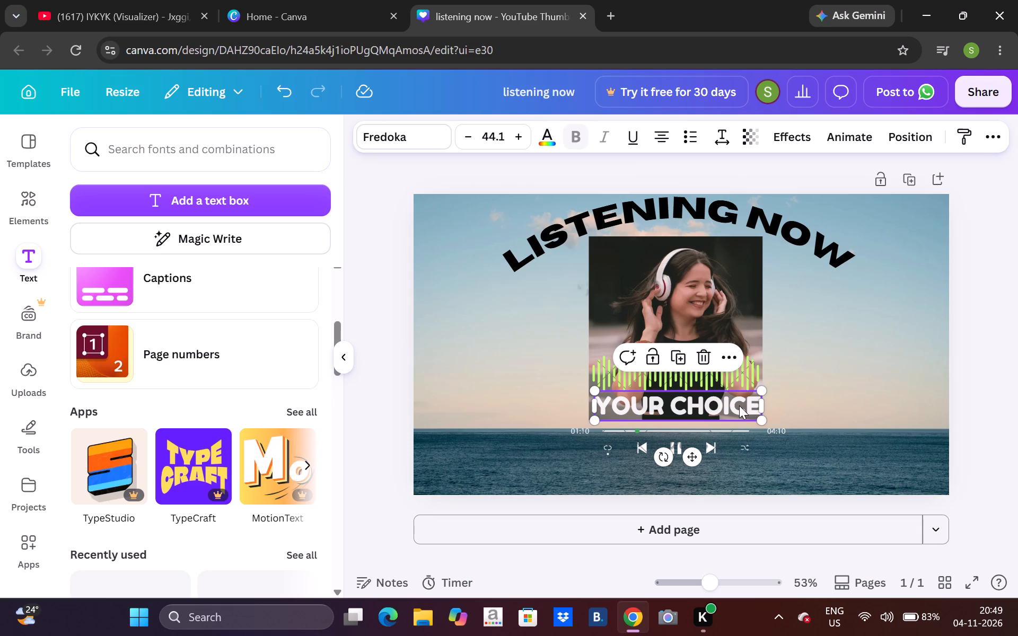
{"action": "key", "text": "Left"}
{"action": "key", "text": "Left"}
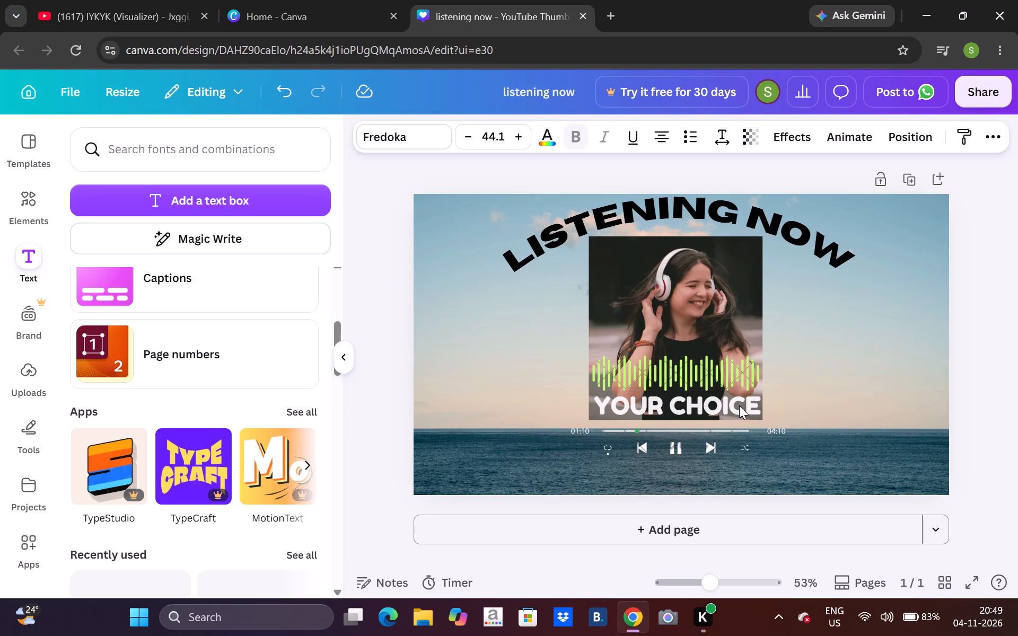
{"action": "key", "text": "Left"}
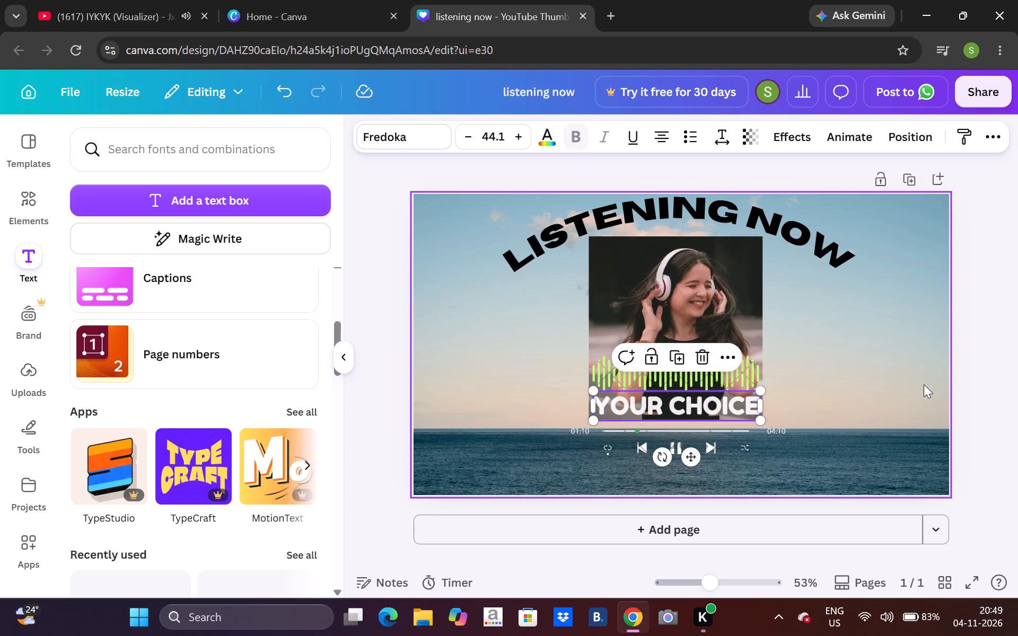
{"action": "left_click", "coordinate": [943, 338]}
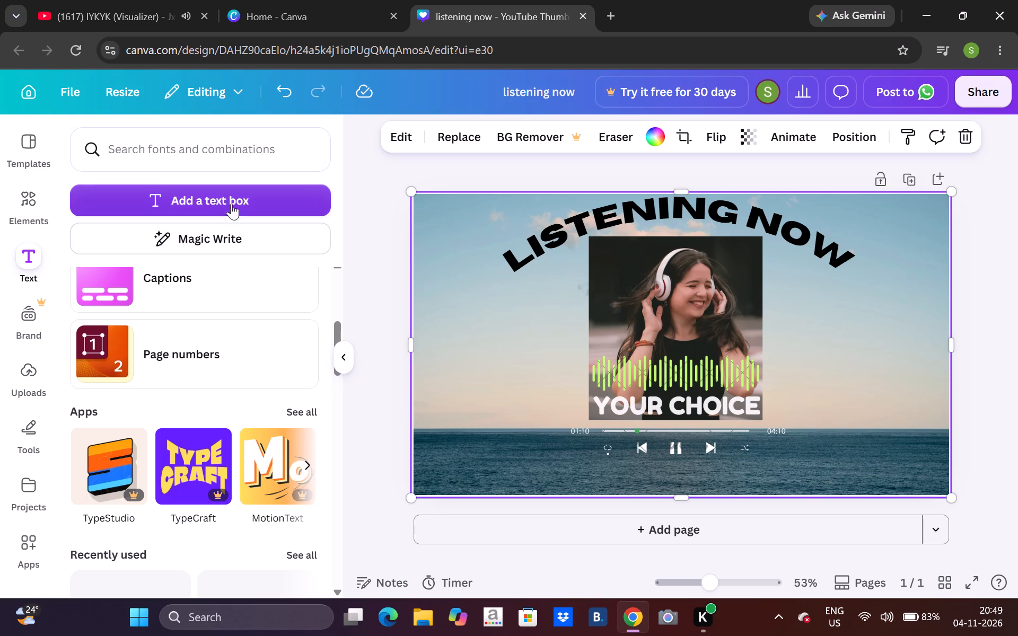
Add a subheading reading "by miya , lana rhoades".
{"action": "left_click", "coordinate": [26, 258]}
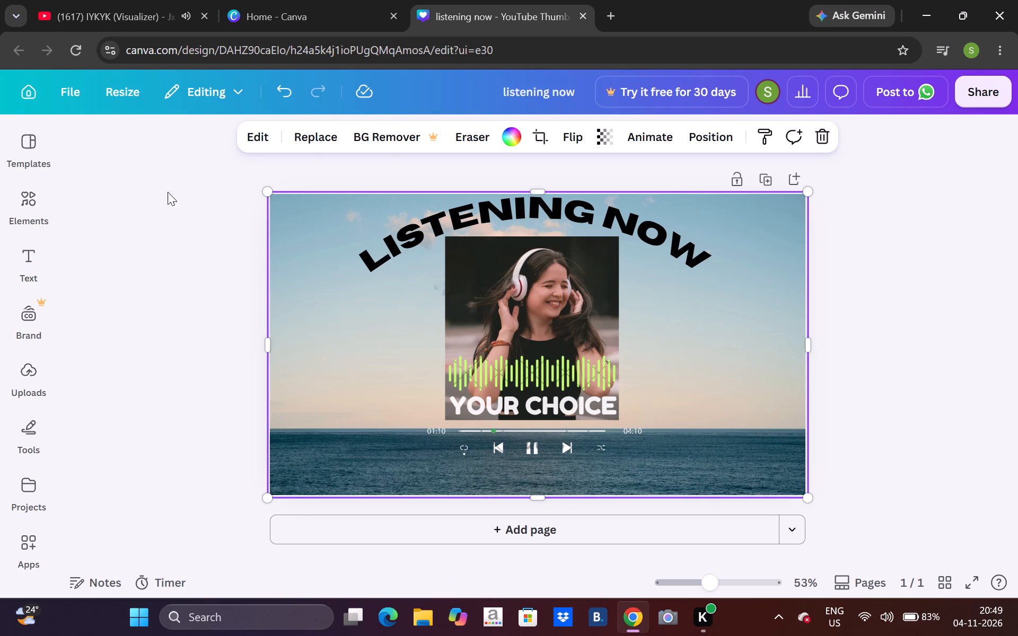
{"action": "left_click", "coordinate": [23, 261]}
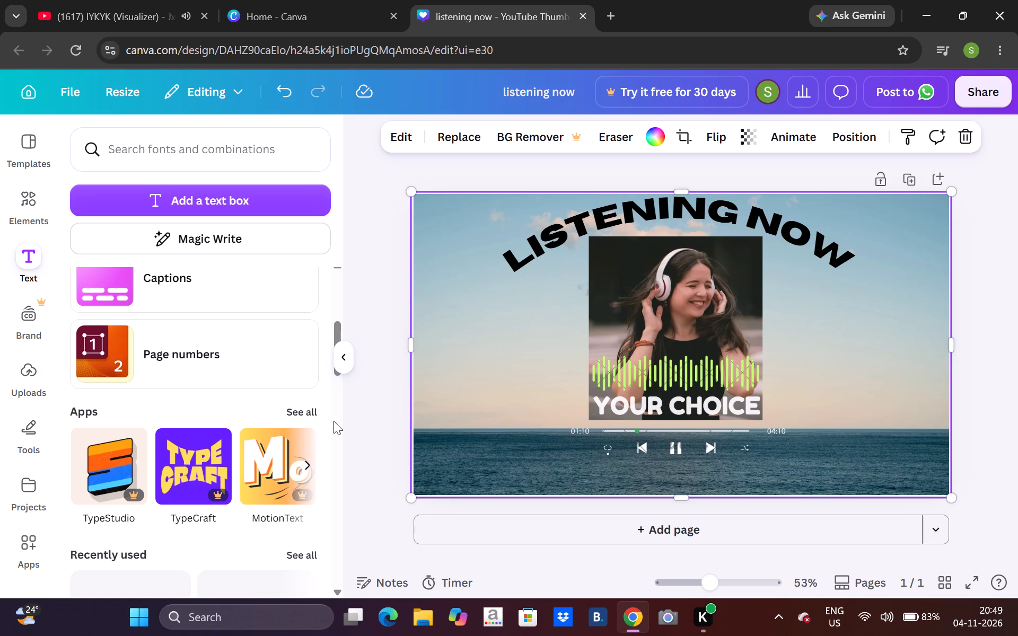
{"action": "left_click", "coordinate": [334, 421]}
{"action": "left_click", "coordinate": [334, 302]}
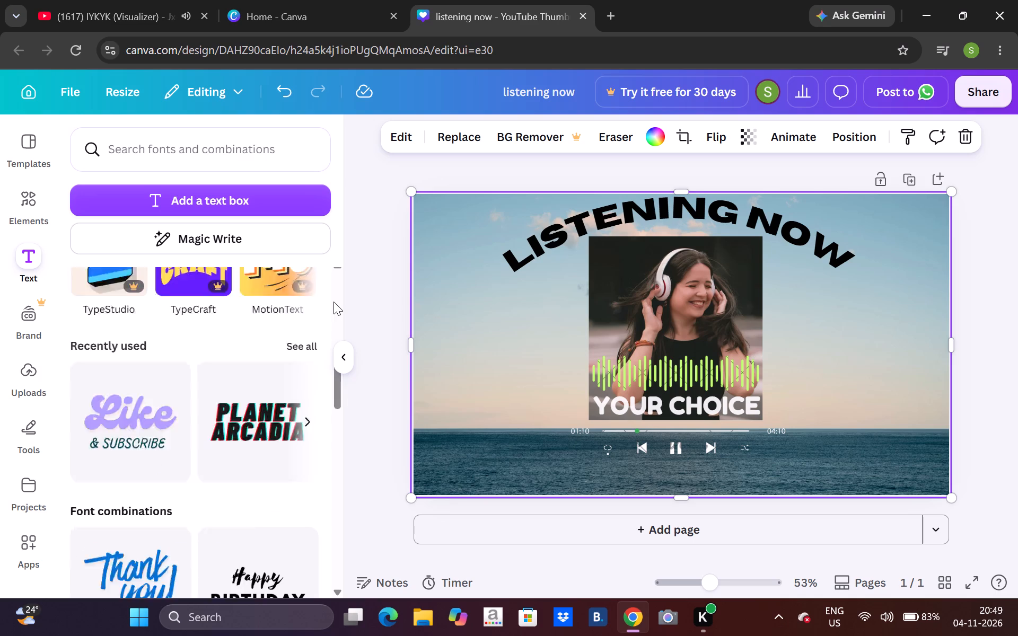
{"action": "double_click", "coordinate": [334, 302]}
{"action": "left_click", "coordinate": [182, 442]}
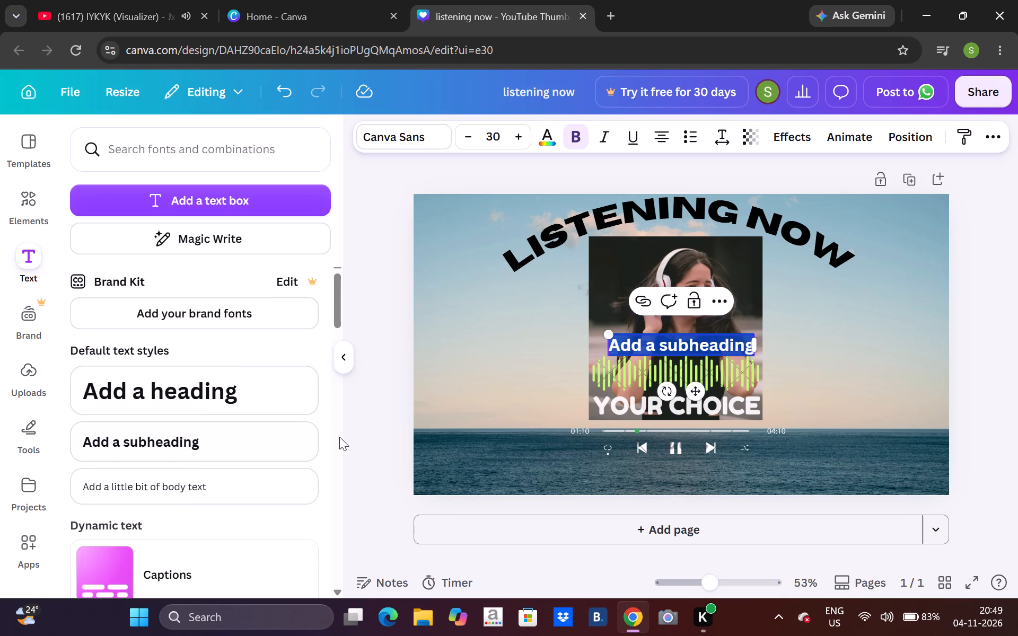
{"action": "type", "text": "by"}
{"action": "key", "text": "space"}
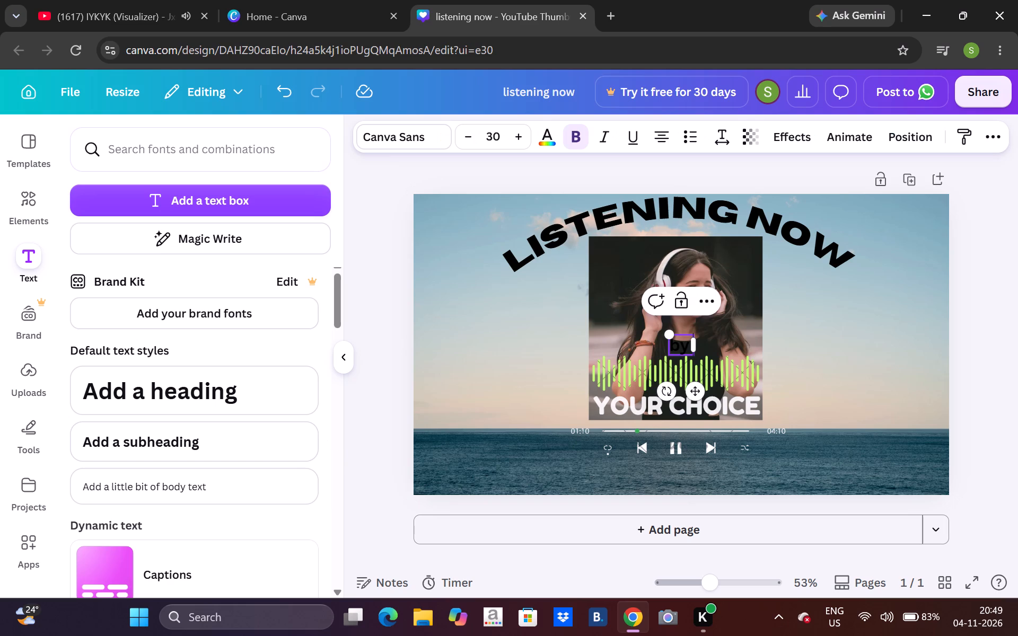
{"action": "type", "text": "miya"}
{"action": "key", "text": "space"}
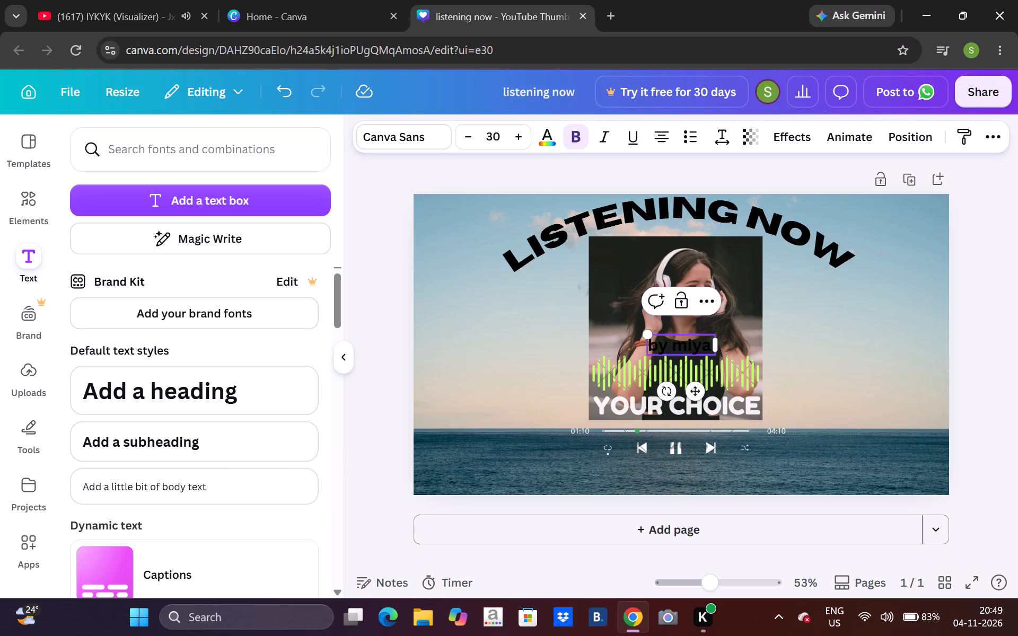
{"action": "type", "text": ", lana rhoades"}
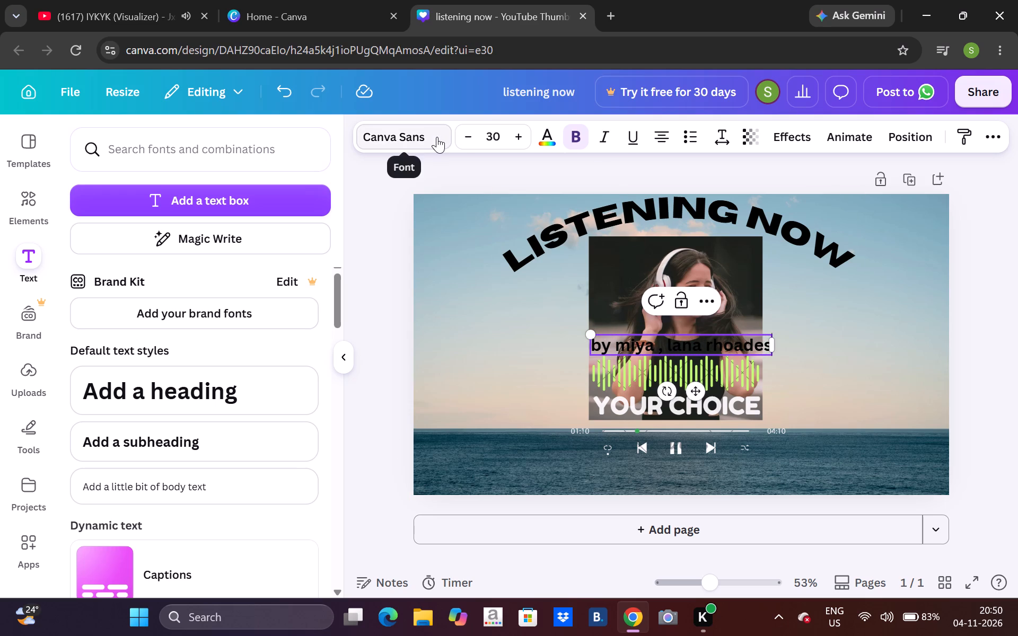
Try the HK Modular font on the "by miya , lana rhoades" subheading and settle on Shrikhand.
{"action": "left_click", "coordinate": [422, 127]}
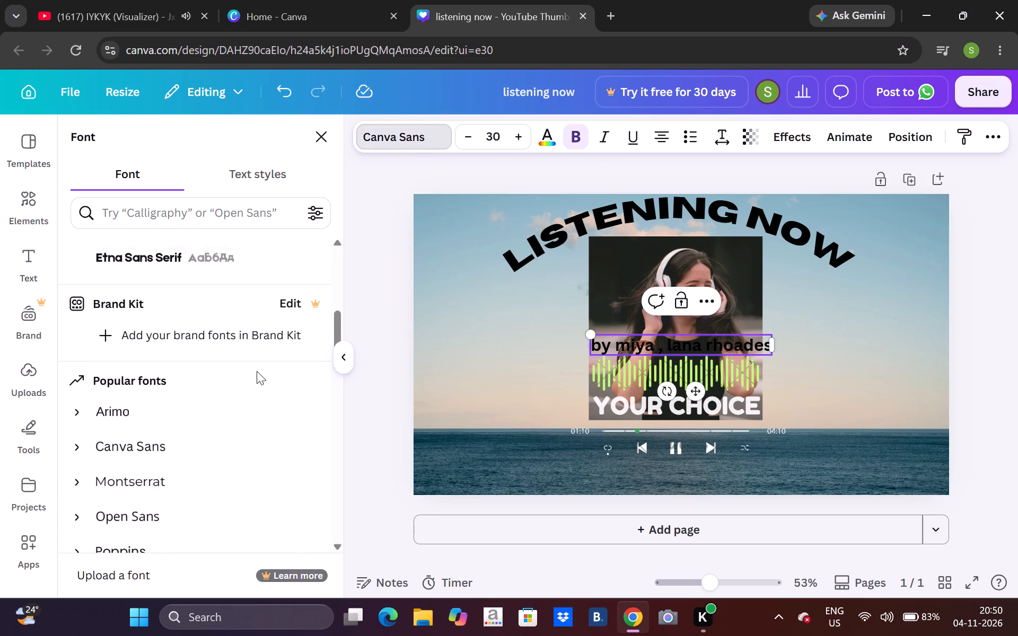
{"action": "left_click", "coordinate": [246, 397]}
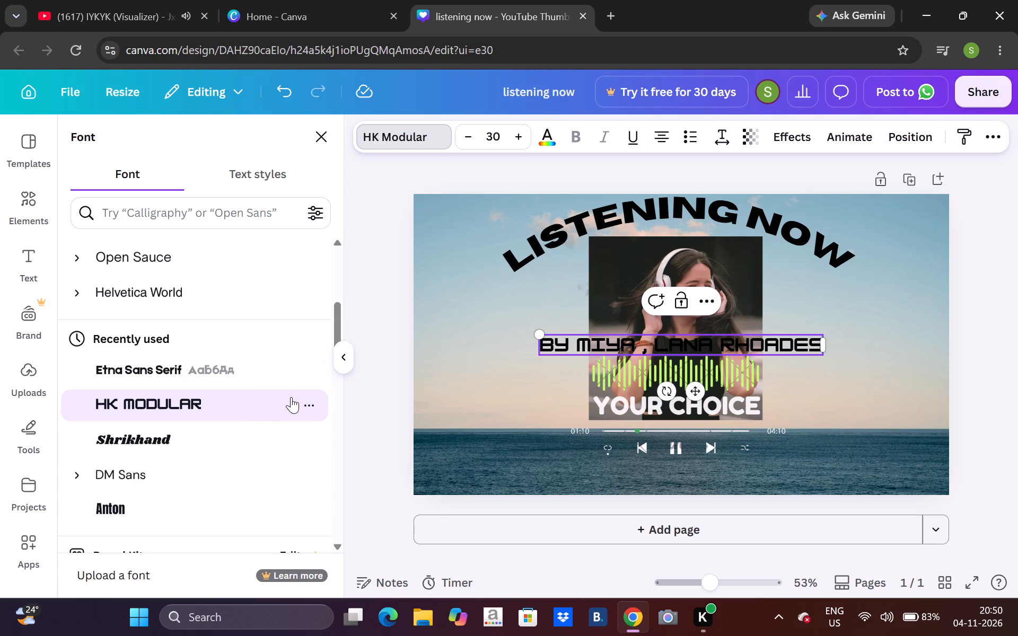
{"action": "left_click", "coordinate": [263, 449]}
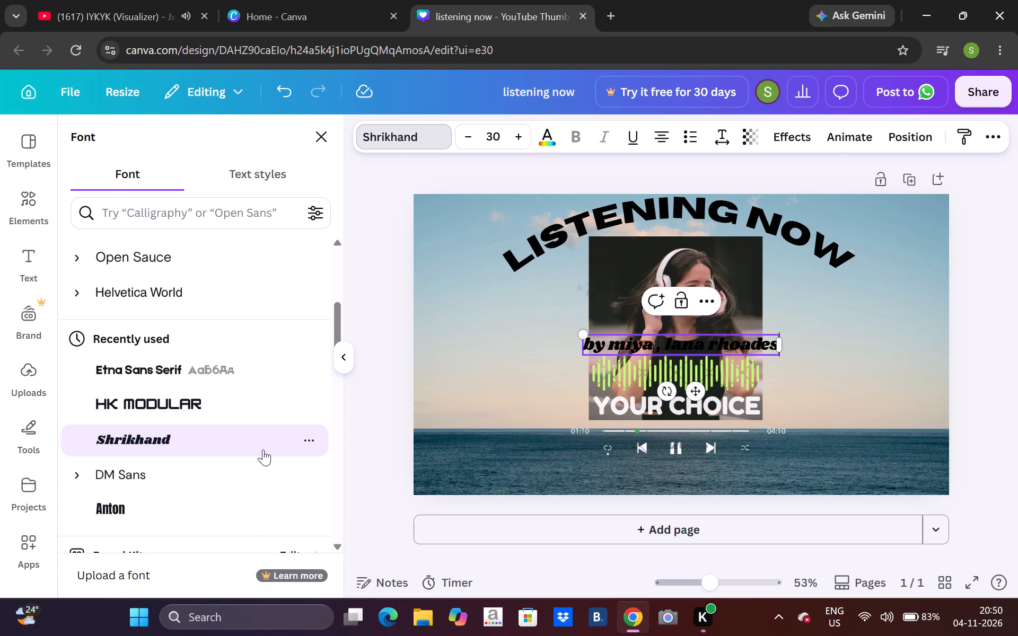
Shrink the "by miya , lana rhoades" subheading to font size 16.7 and place it just right of the player's 04:10 time.
{"action": "left_click_drag", "start_coordinate": [675, 346], "coordinate": [684, 374]}
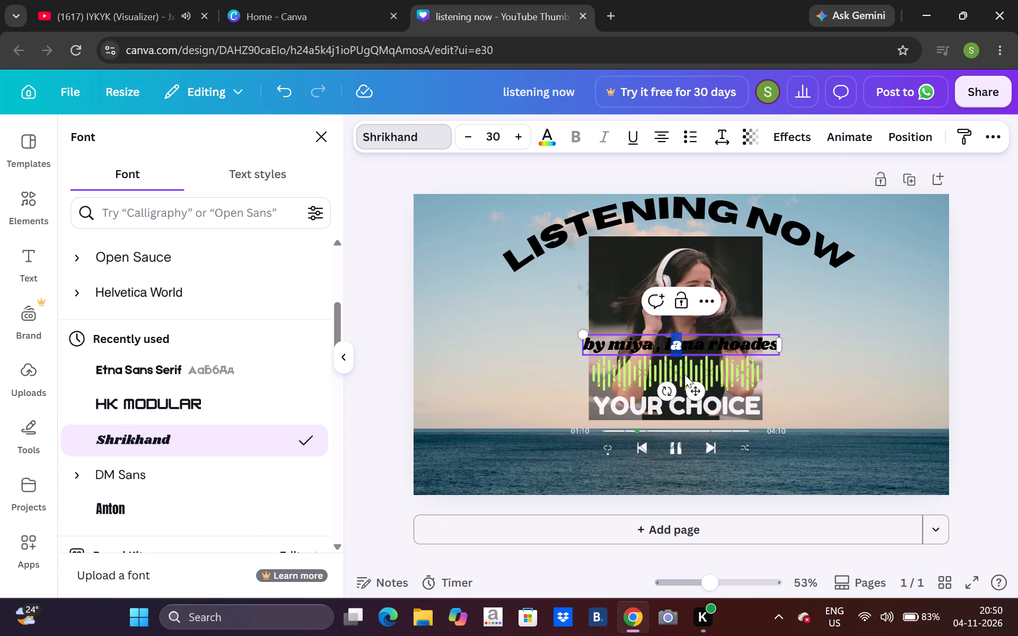
{"action": "left_click_drag", "start_coordinate": [684, 374], "coordinate": [690, 375]}
{"action": "left_click", "coordinate": [790, 371]}
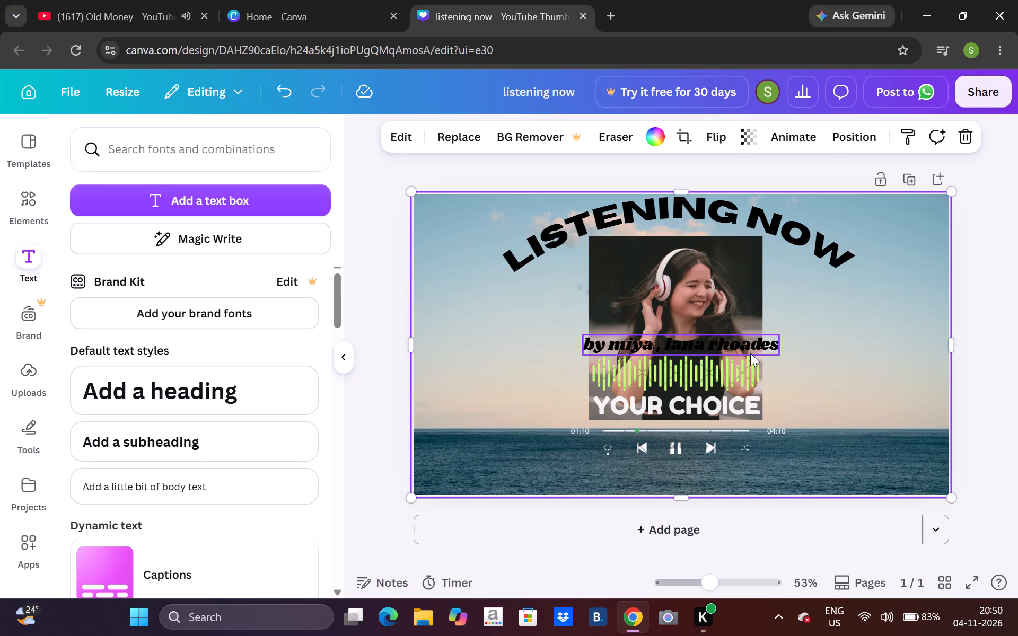
{"action": "left_click_drag", "start_coordinate": [750, 353], "coordinate": [839, 417]}
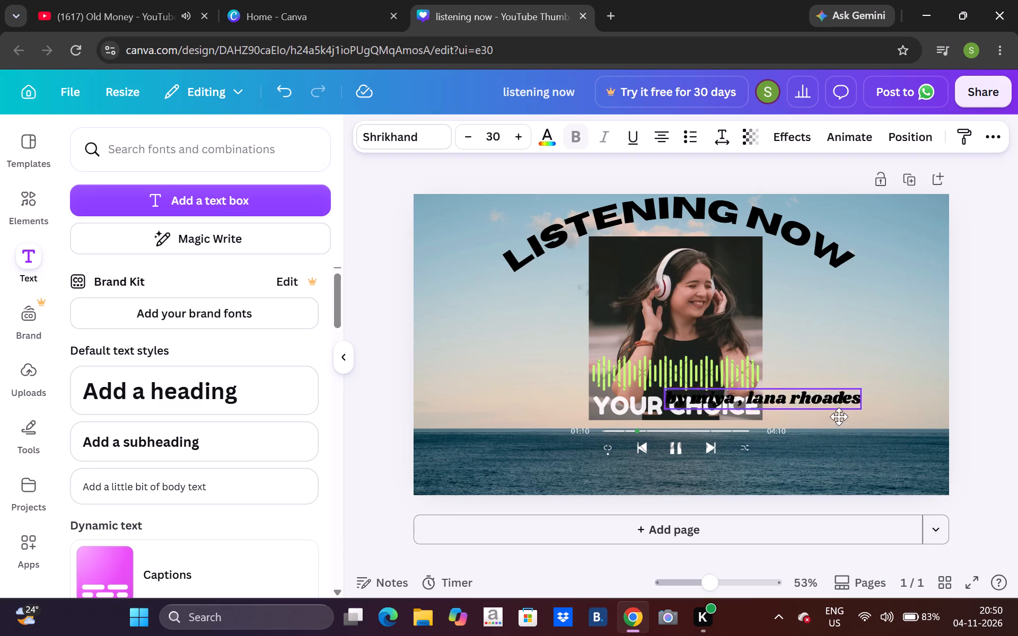
{"action": "left_click_drag", "start_coordinate": [839, 417], "coordinate": [761, 485]}
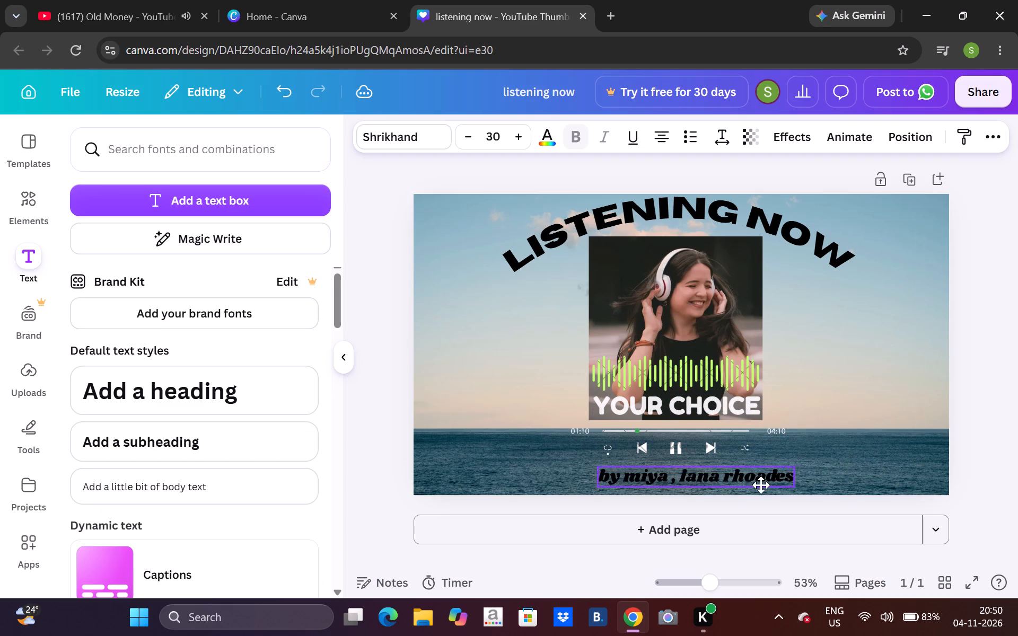
{"action": "left_click_drag", "start_coordinate": [761, 485], "coordinate": [745, 481]}
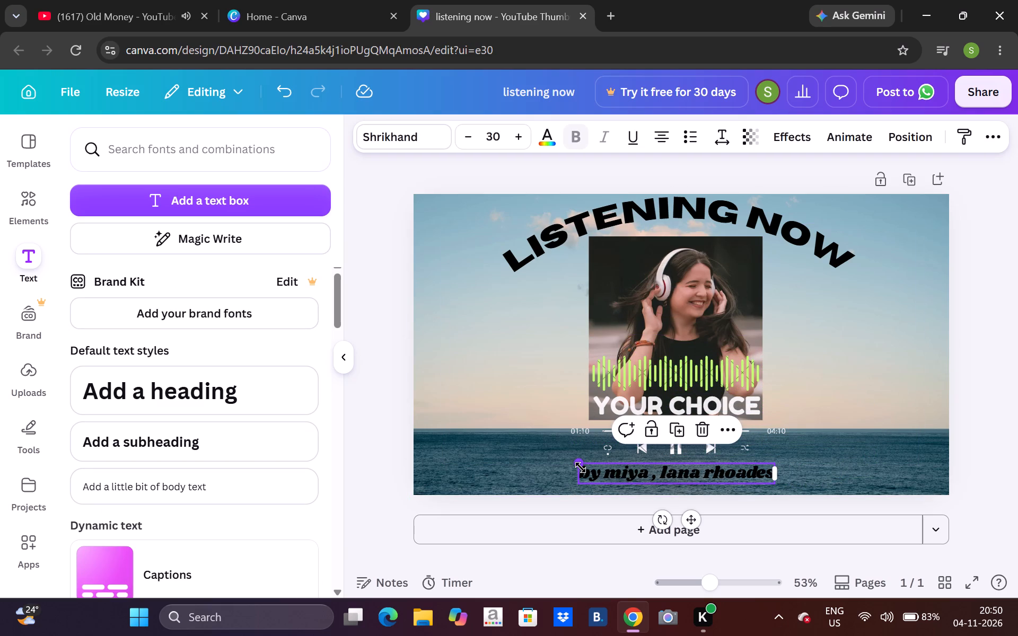
{"action": "right_click", "coordinate": [581, 467]}
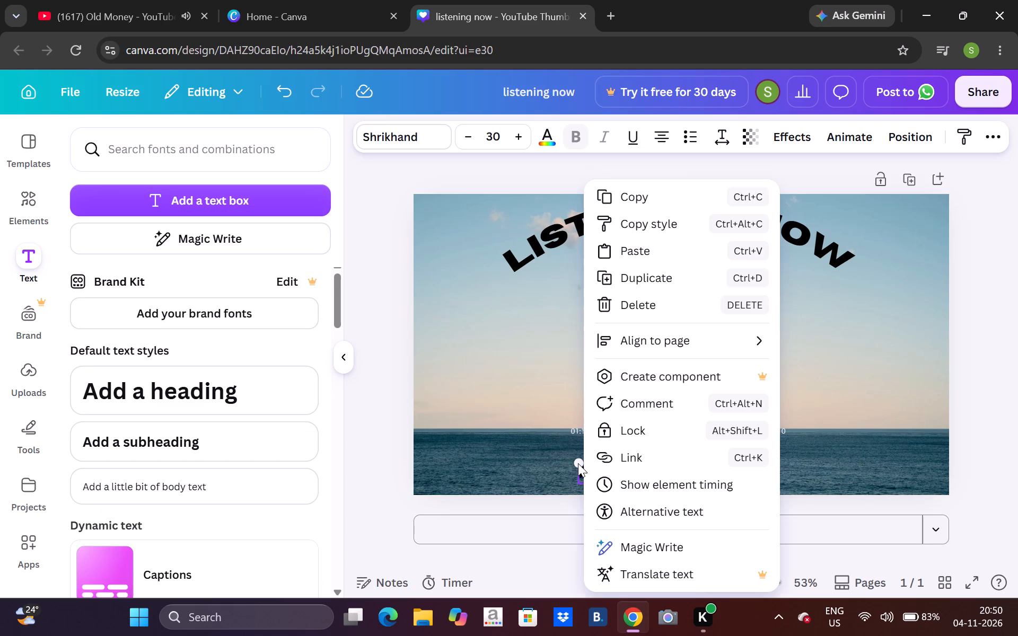
{"action": "left_click", "coordinate": [578, 463]}
{"action": "left_click_drag", "start_coordinate": [578, 463], "coordinate": [664, 481]}
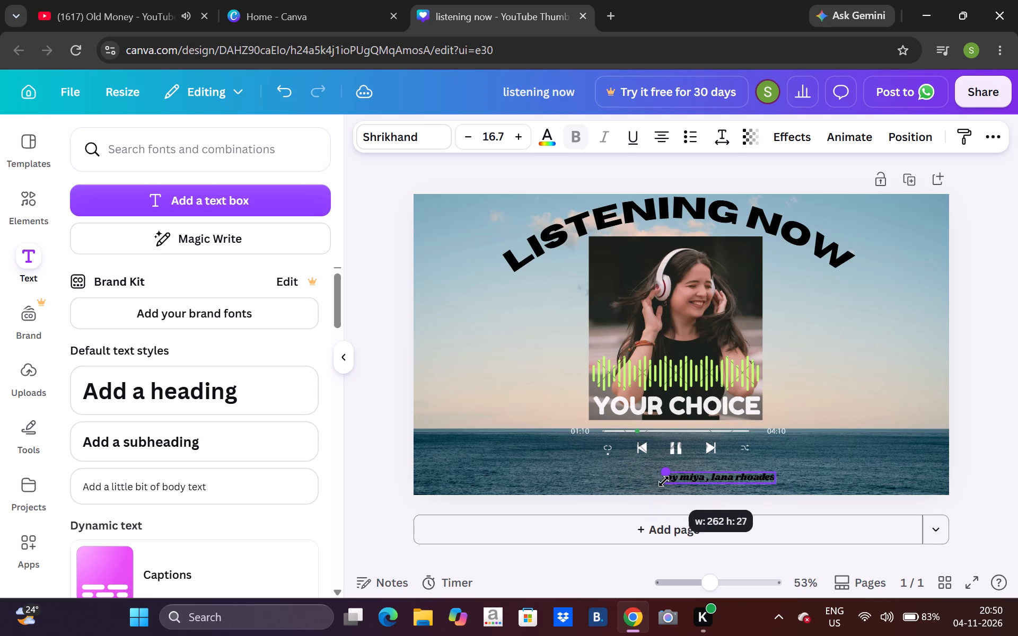
{"action": "left_click_drag", "start_coordinate": [718, 476], "coordinate": [850, 436]}
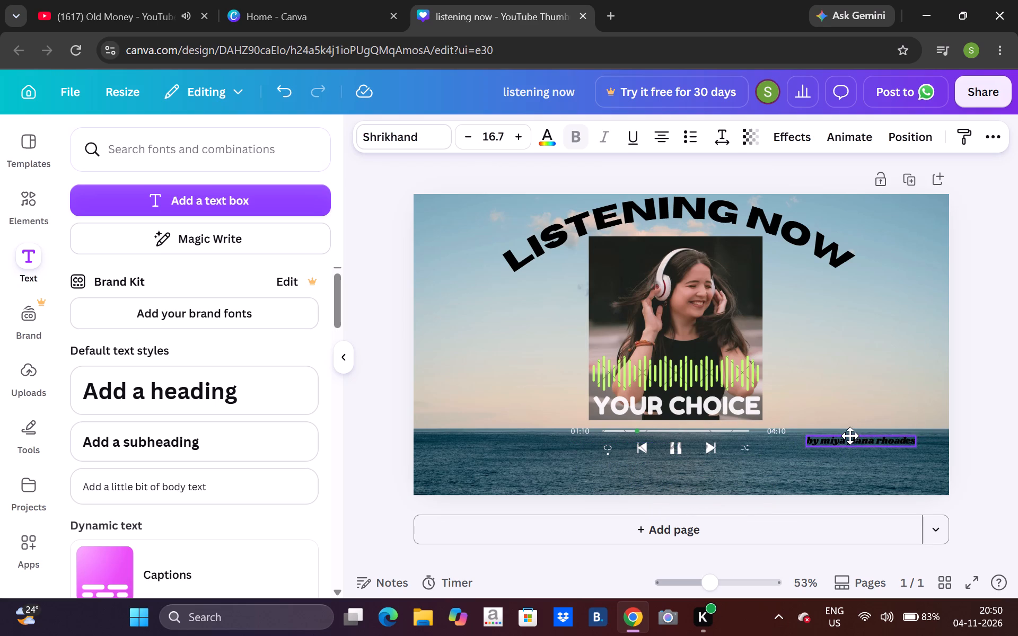
{"action": "left_click_drag", "start_coordinate": [850, 436], "coordinate": [849, 435]}
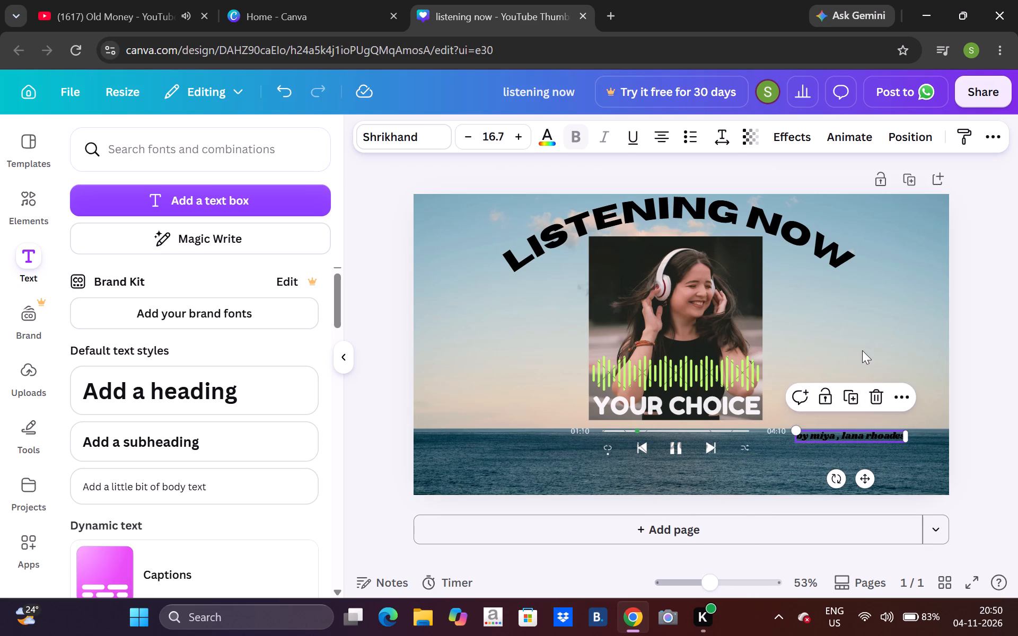
Change the text colour of the "by miya , lana rhoades" subheading to white.
{"action": "left_click", "coordinate": [860, 350]}
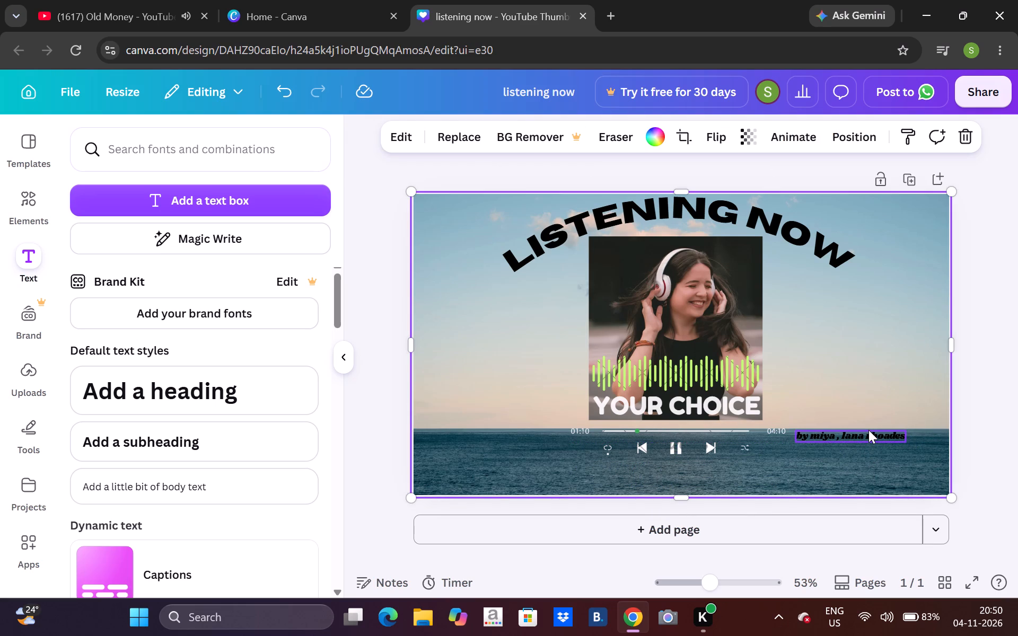
{"action": "left_click", "coordinate": [868, 430]}
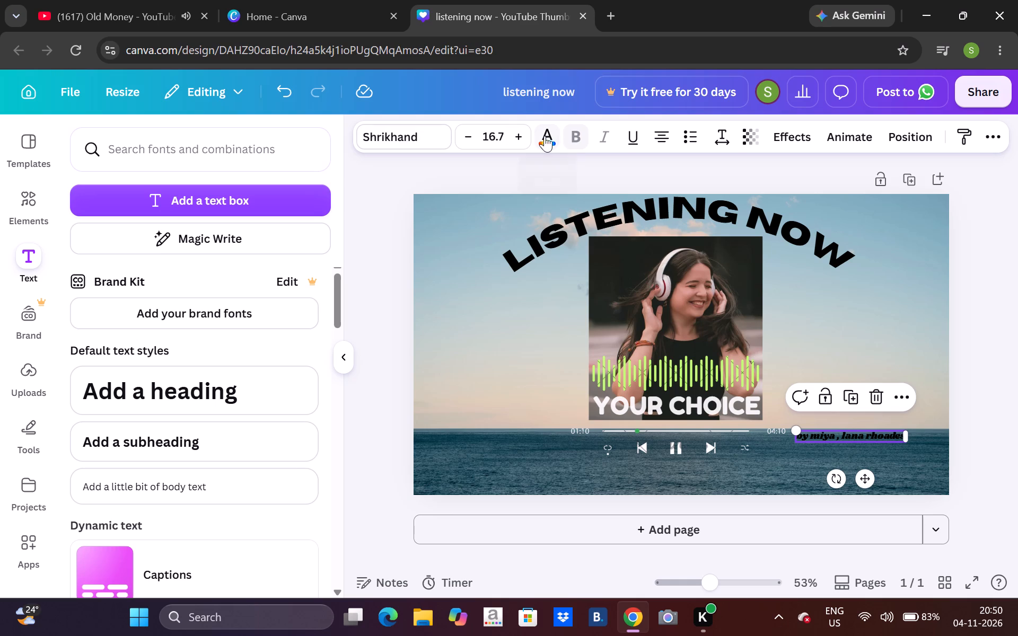
{"action": "left_click", "coordinate": [545, 135]}
{"action": "left_click", "coordinate": [160, 245]}
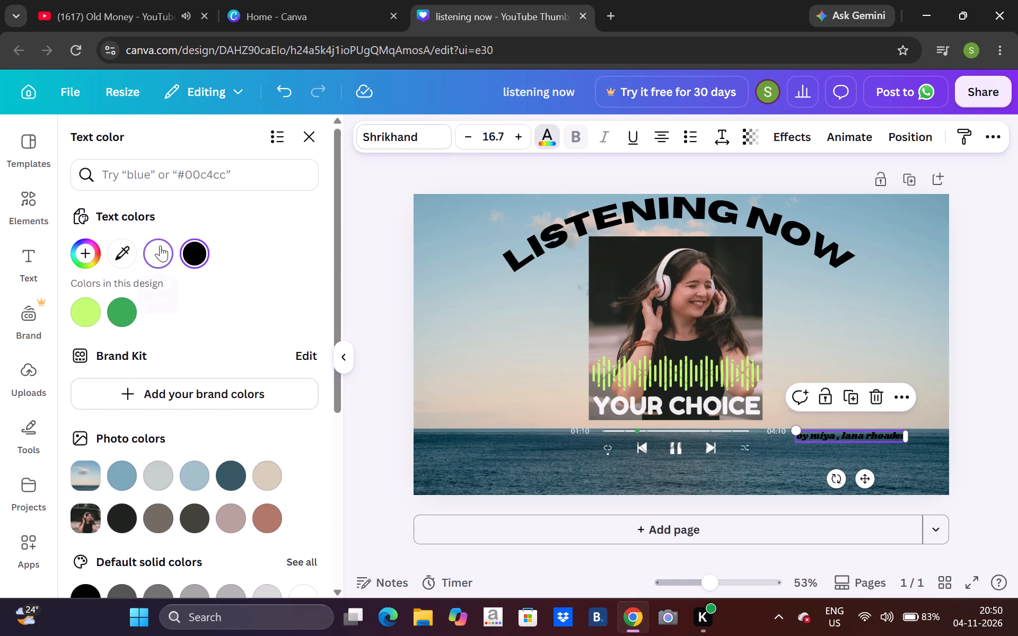
{"action": "left_click", "coordinate": [841, 315]}
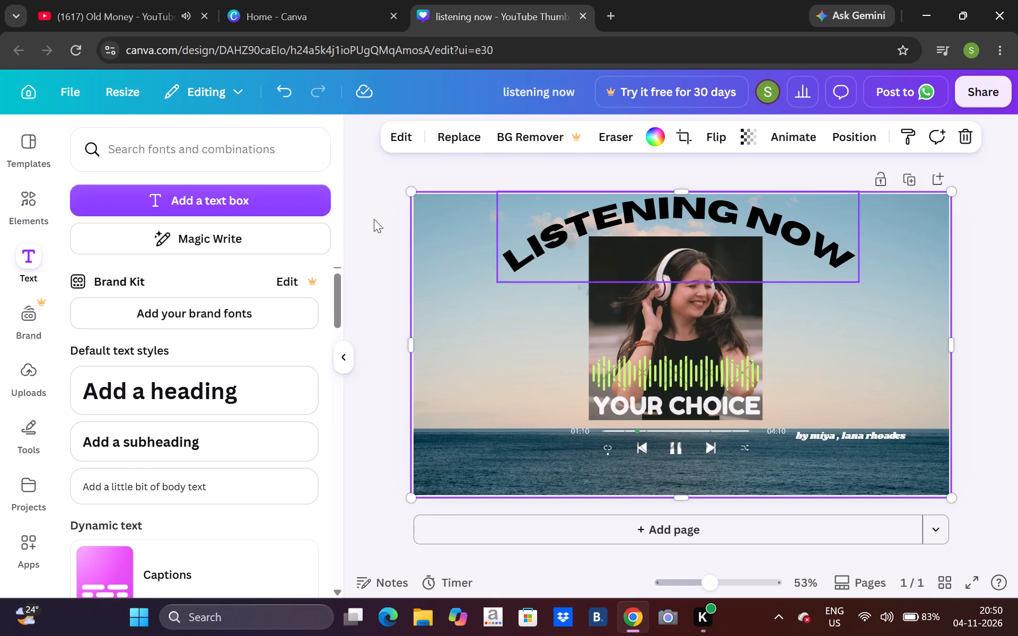
Add another subheading reading "and jony".
{"action": "left_click", "coordinate": [188, 452]}
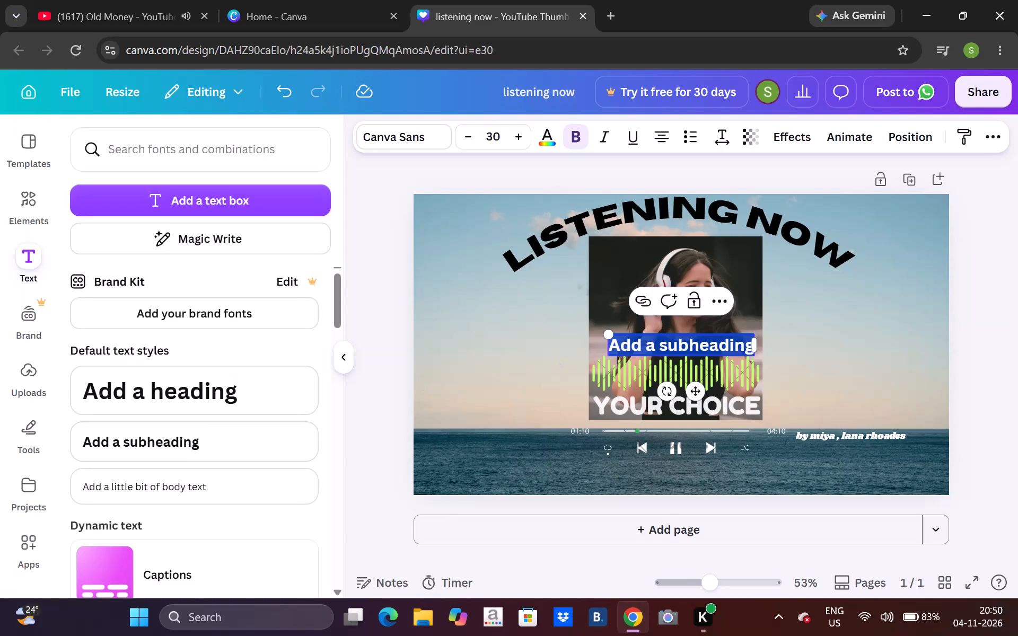
{"action": "type", "text": "and jony"}
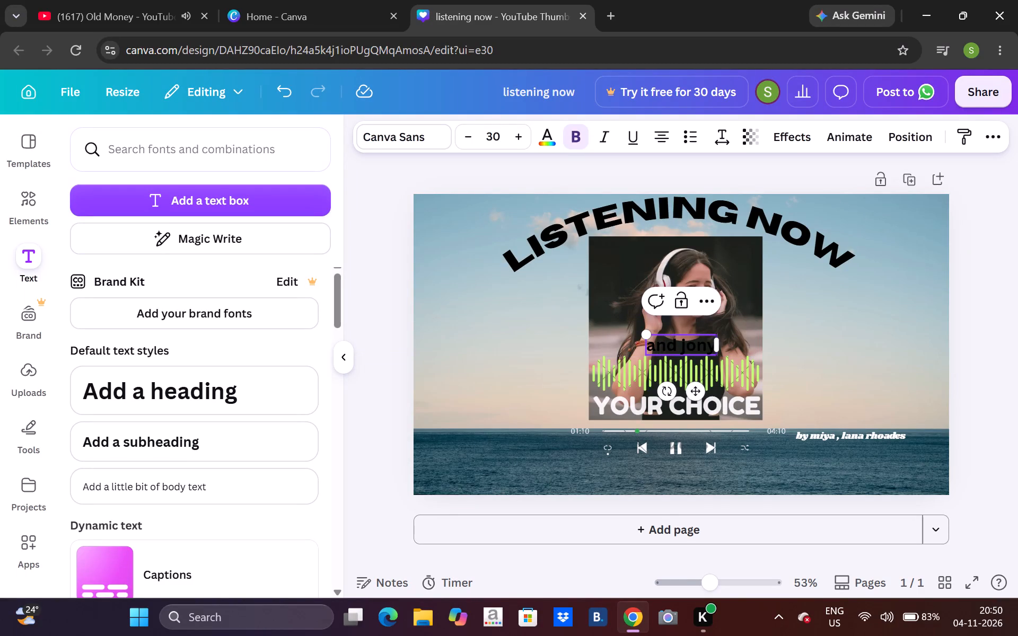
Change the text colour of both words in the "and jony" subheading to white (#ffffff).
{"action": "left_click", "coordinate": [555, 137]}
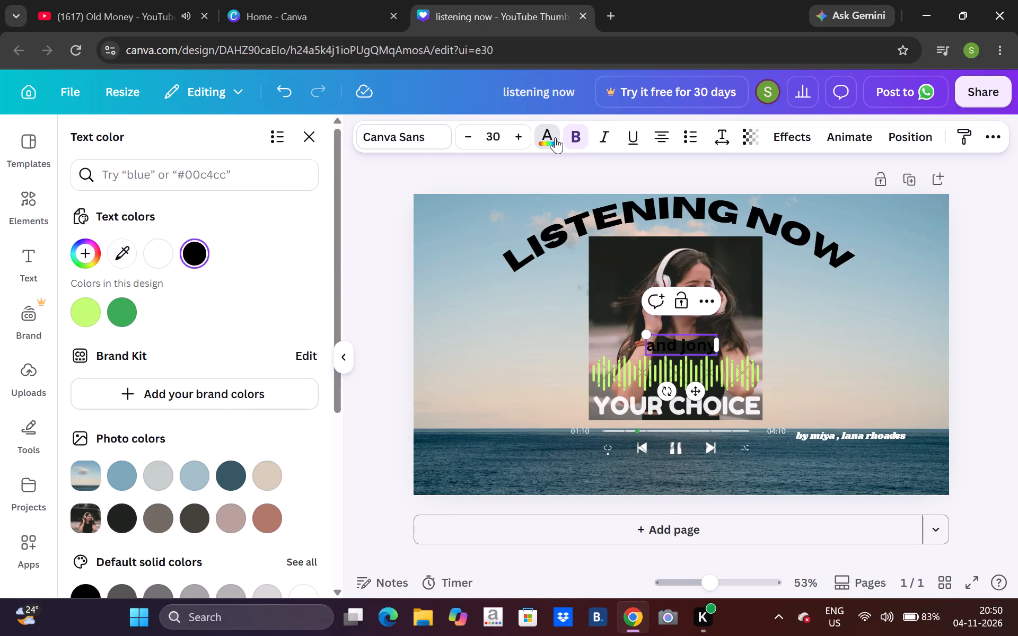
{"action": "left_click", "coordinate": [152, 259]}
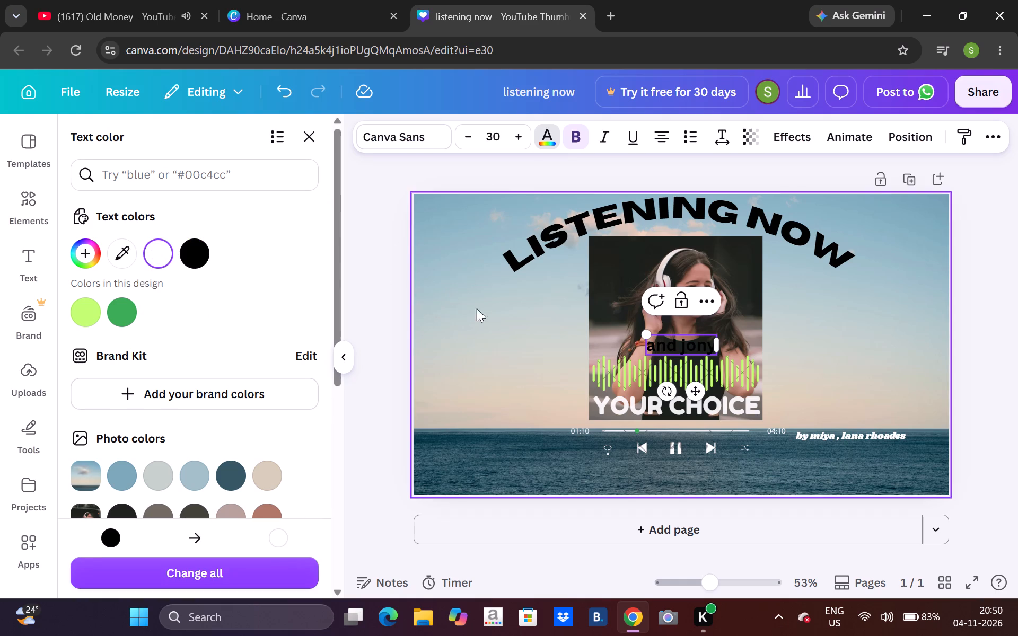
{"action": "left_click", "coordinate": [368, 311]}
{"action": "left_click", "coordinate": [685, 351]}
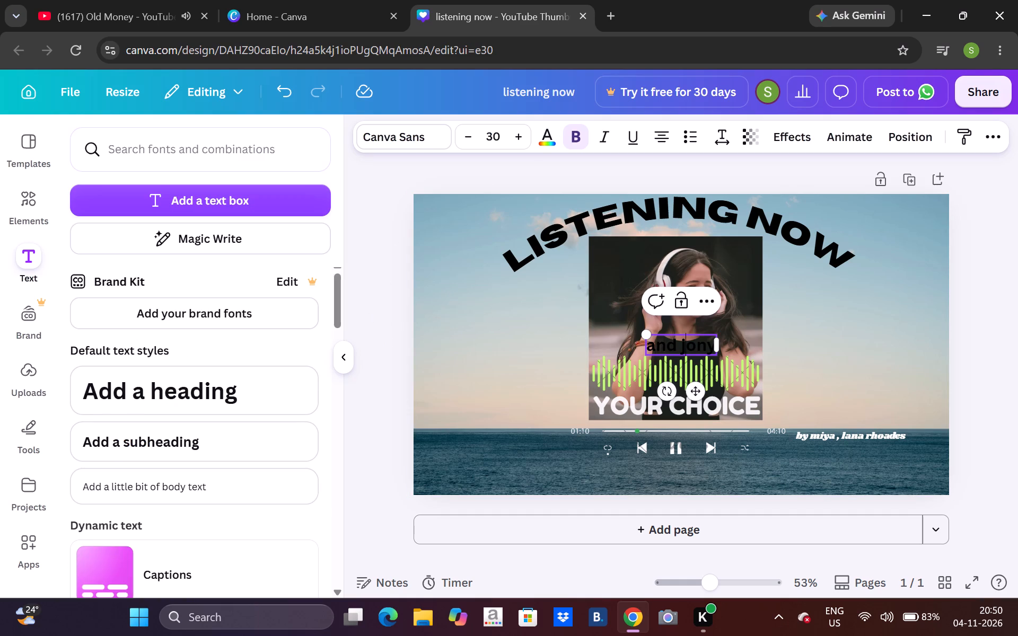
{"action": "left_click", "coordinate": [554, 136]}
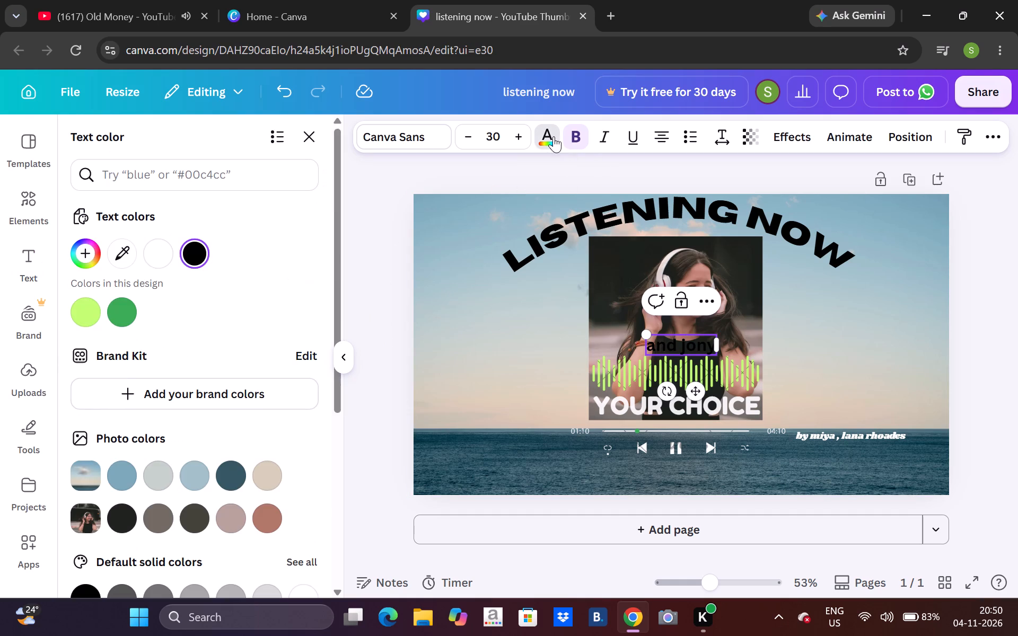
{"action": "left_click", "coordinate": [165, 243]}
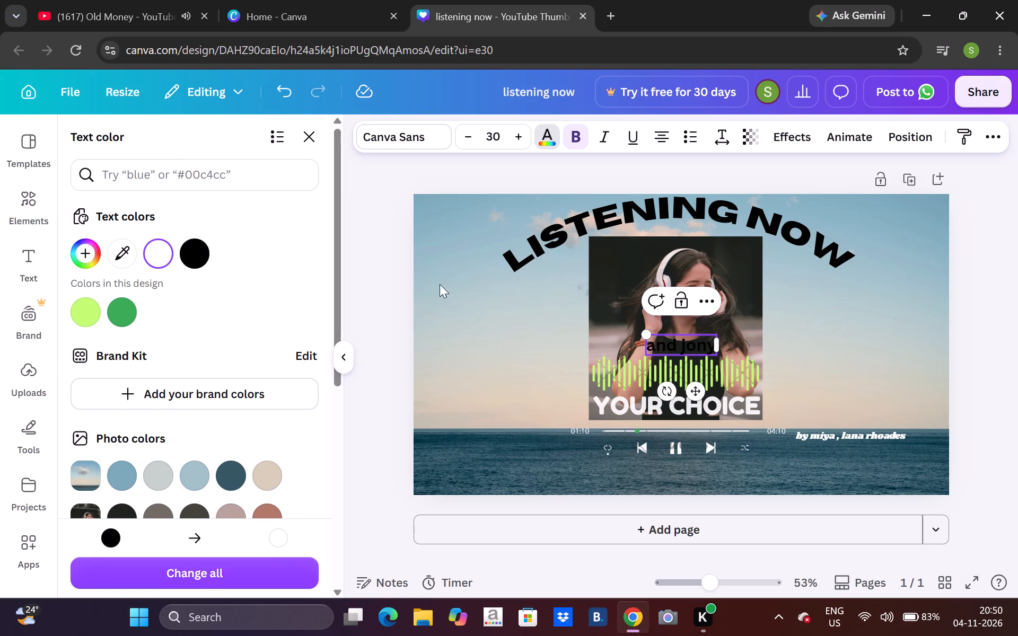
{"action": "double_click", "coordinate": [712, 344]}
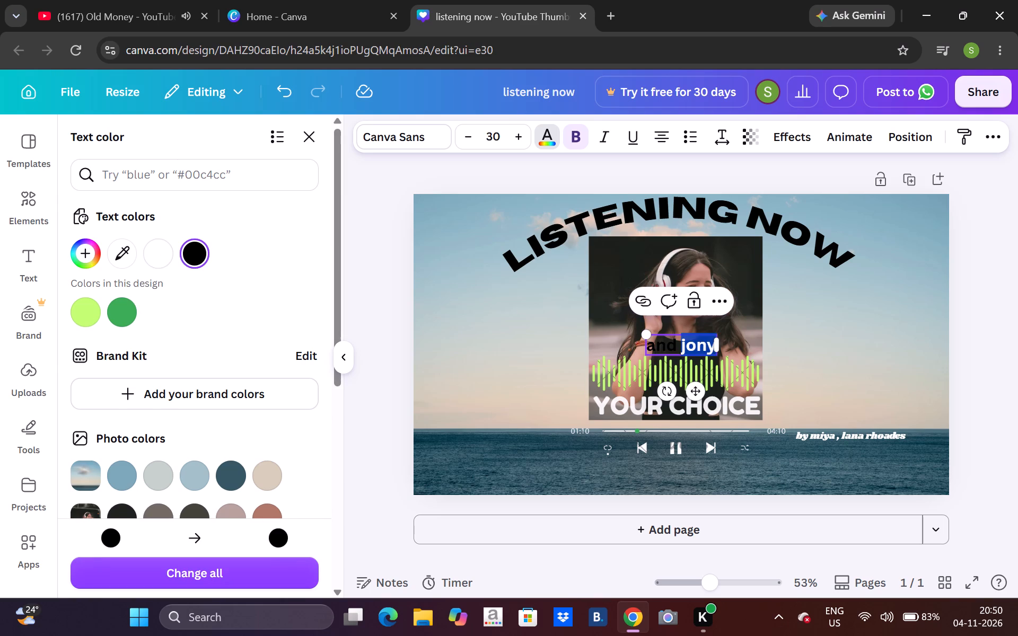
{"action": "left_click", "coordinate": [159, 257]}
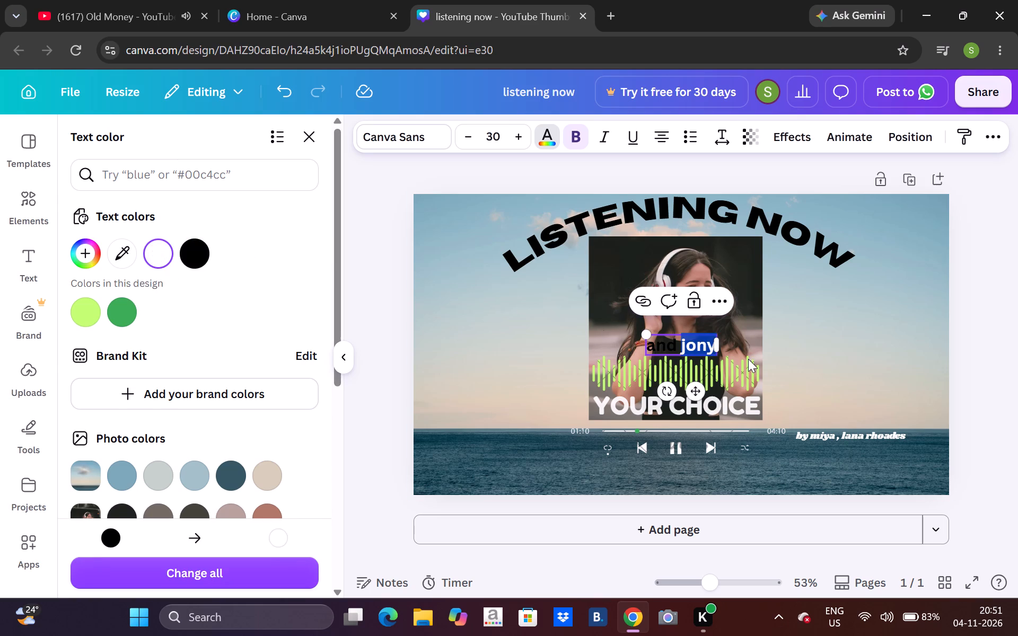
{"action": "double_click", "coordinate": [663, 352]}
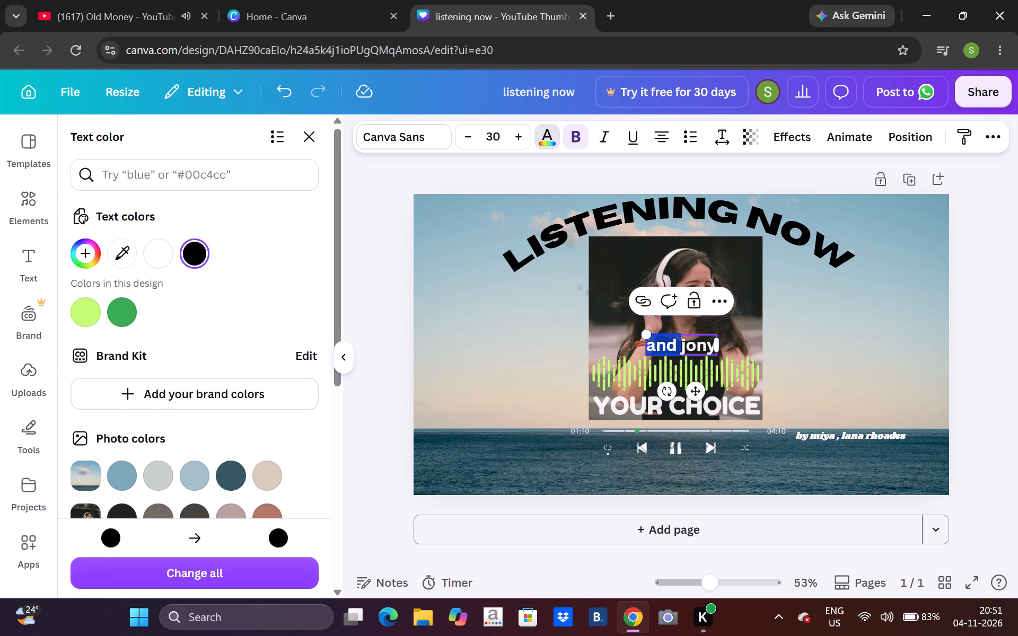
{"action": "left_click", "coordinate": [159, 252]}
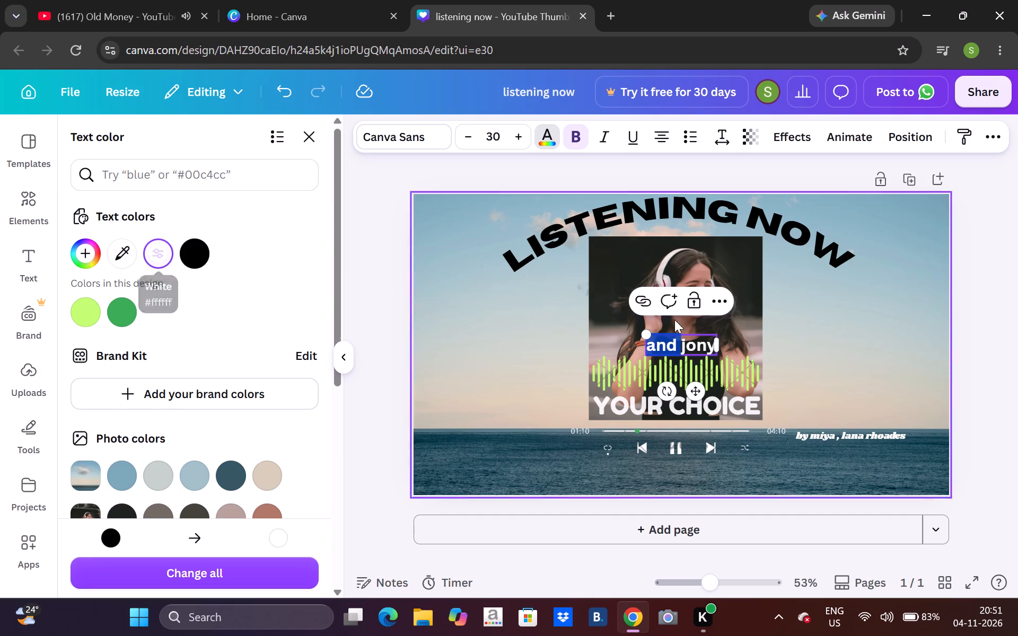
{"action": "left_click", "coordinate": [783, 331]}
Move the "and jony" subheading over the sea, to the end of the "by miya , lana rhoades" byline.
{"action": "left_click_drag", "start_coordinate": [685, 334], "coordinate": [745, 363]}
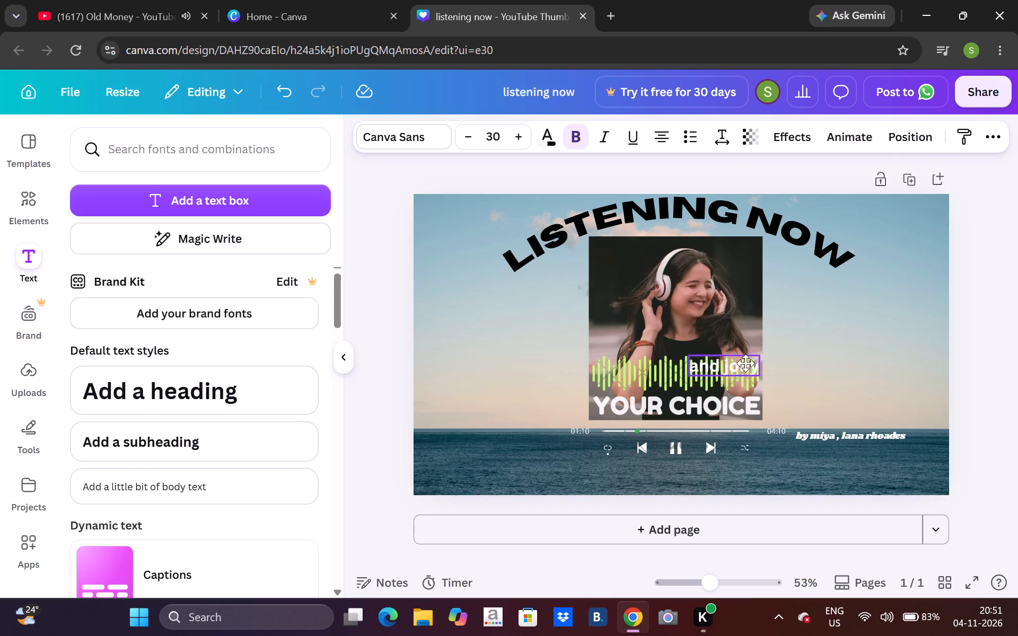
{"action": "left_click_drag", "start_coordinate": [745, 363], "coordinate": [882, 431]}
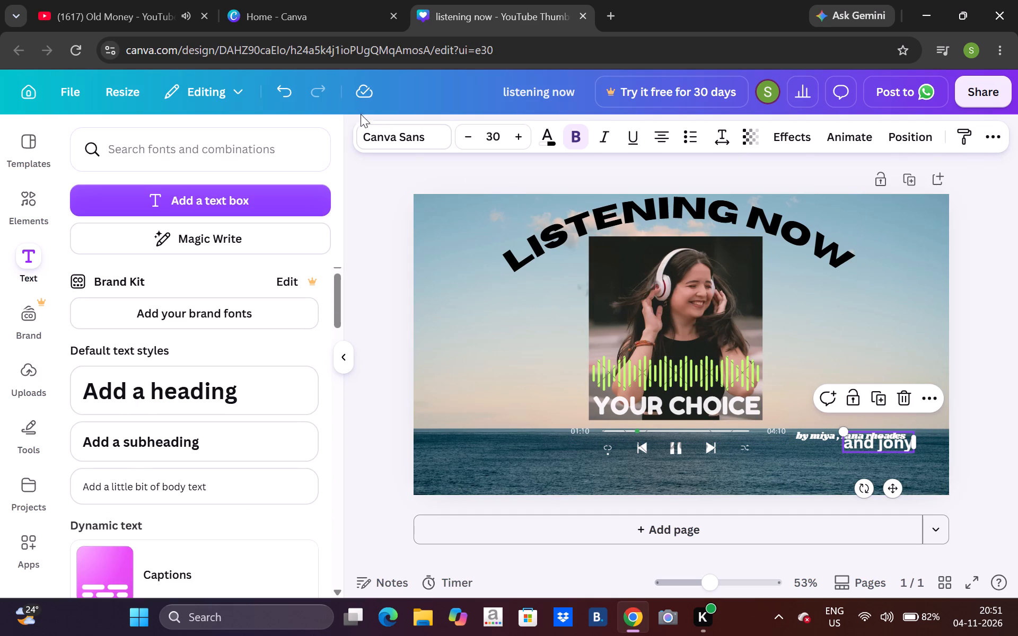
Set the "and jony" subheading's font to Etna Sans Serif.
{"action": "left_click", "coordinate": [376, 126]}
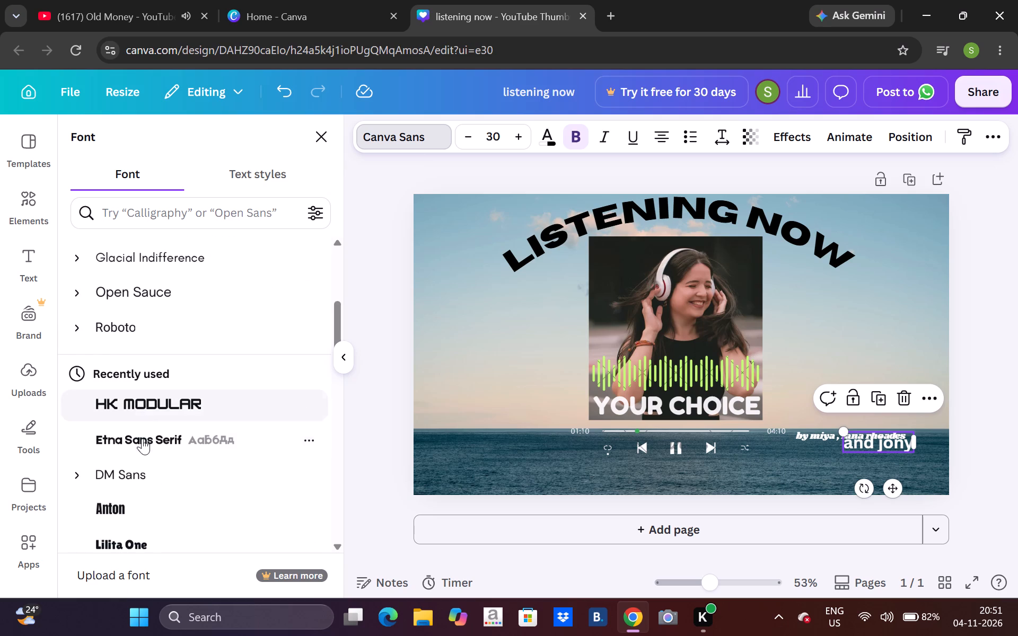
{"action": "left_click", "coordinate": [141, 444]}
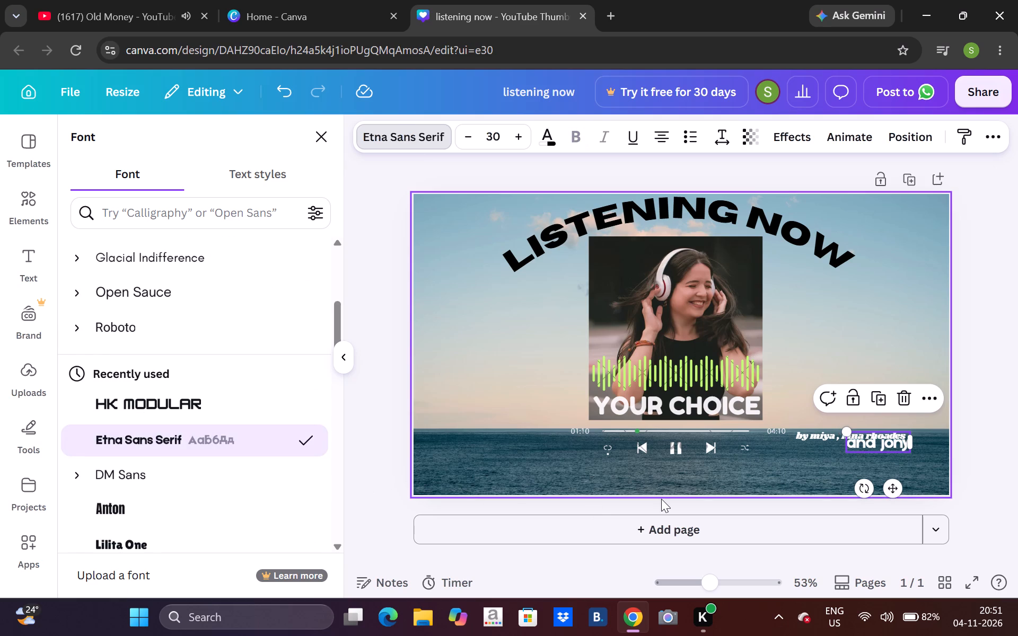
Nudge the "and jony" subheading down slightly so it sits just beneath the byline.
{"action": "key", "text": "Down"}
{"action": "key", "text": "Down"}
{"action": "key", "text": "Down"}
{"action": "key", "text": "Down"}
{"action": "key", "text": "Down"}
{"action": "key", "text": "Down"}
{"action": "key", "text": "Down"}
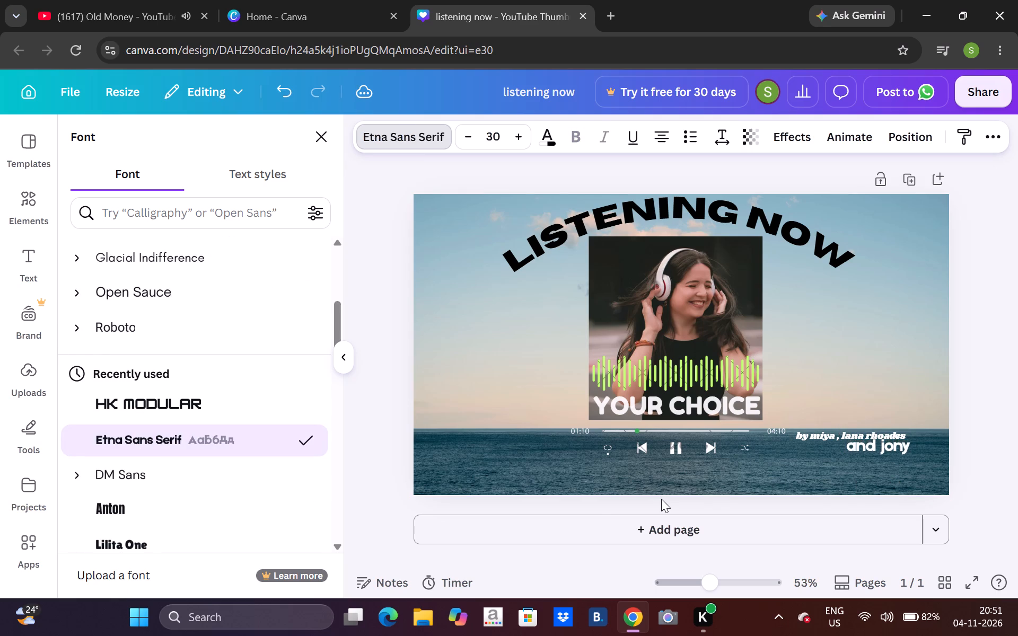
{"action": "left_click", "coordinate": [915, 316]}
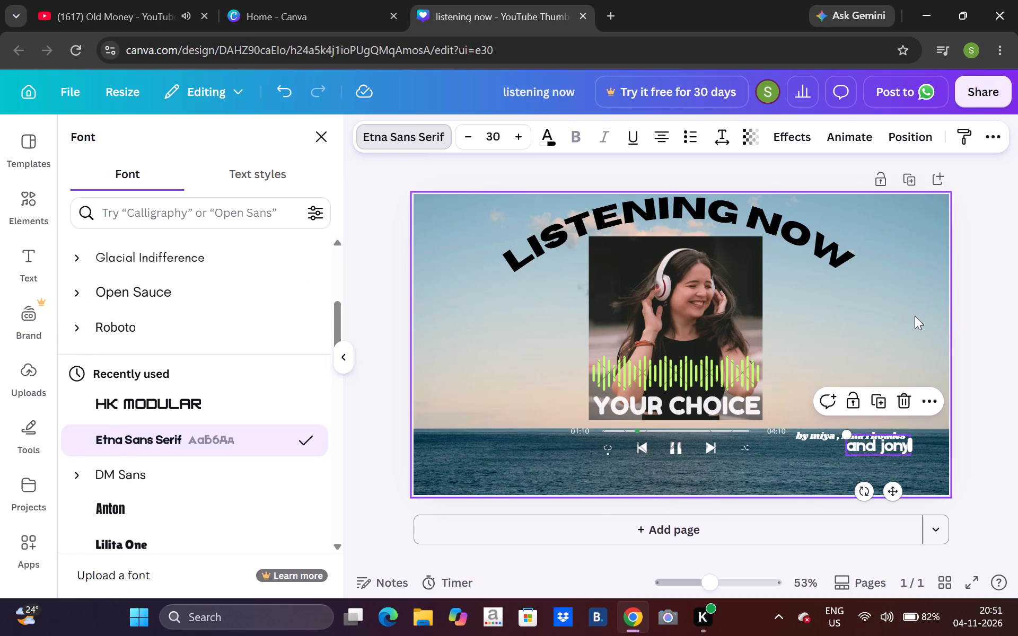
{"action": "left_click", "coordinate": [888, 446]}
{"action": "key", "text": "Down"}
{"action": "key", "text": "Down"}
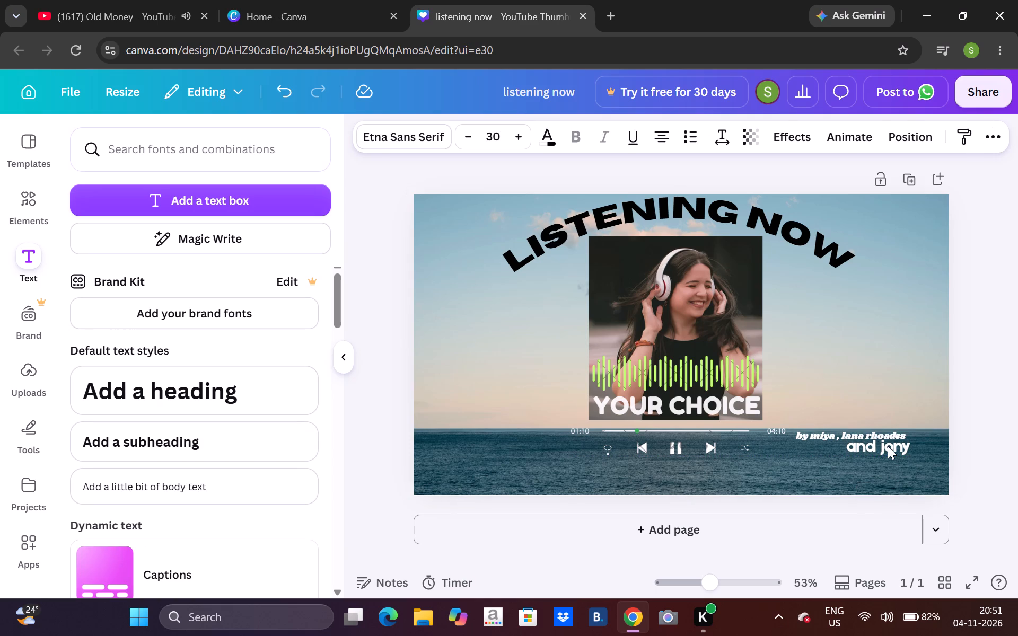
{"action": "left_click", "coordinate": [897, 338]}
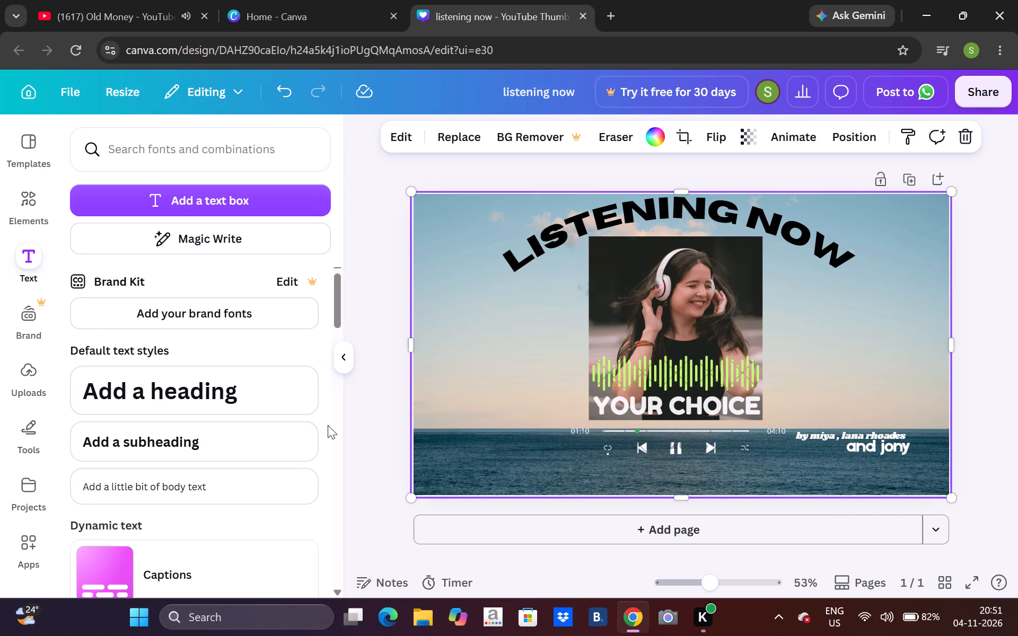
{"action": "left_click", "coordinate": [958, 230]}
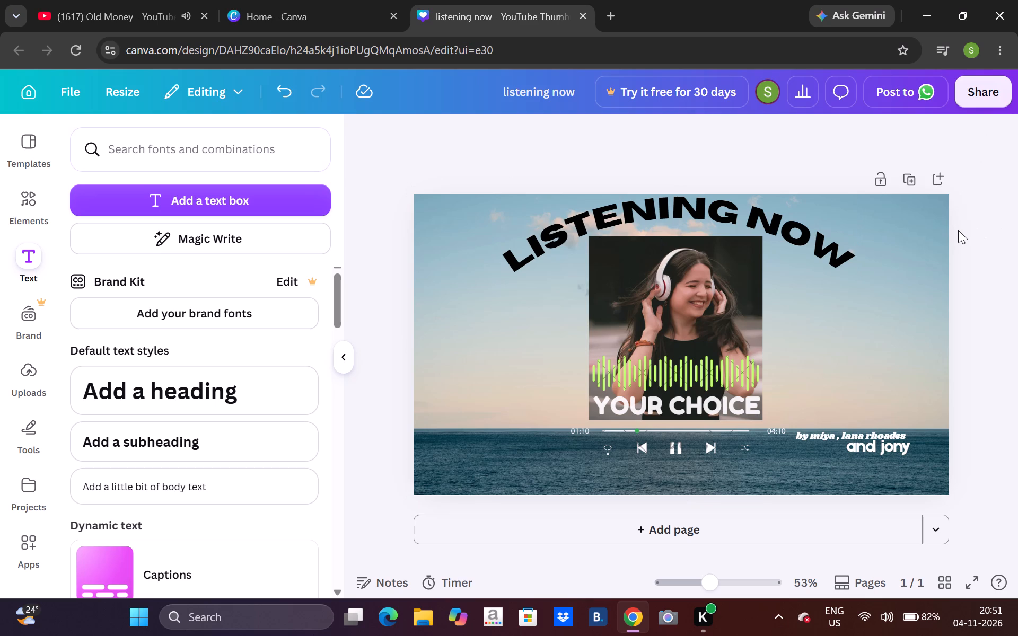
Add the blue-and-pink headphones graphic from the recommended elements, reduce it to under half size and place it beside the photo's left edge.
{"action": "left_click", "coordinate": [14, 217]}
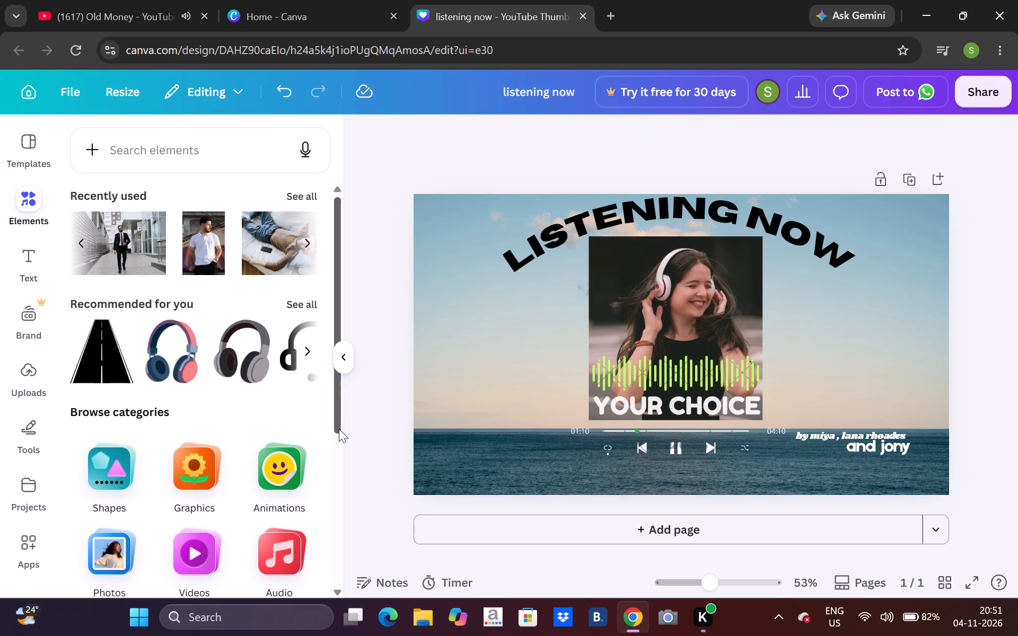
{"action": "left_click", "coordinate": [338, 429]}
{"action": "left_click", "coordinate": [333, 471]}
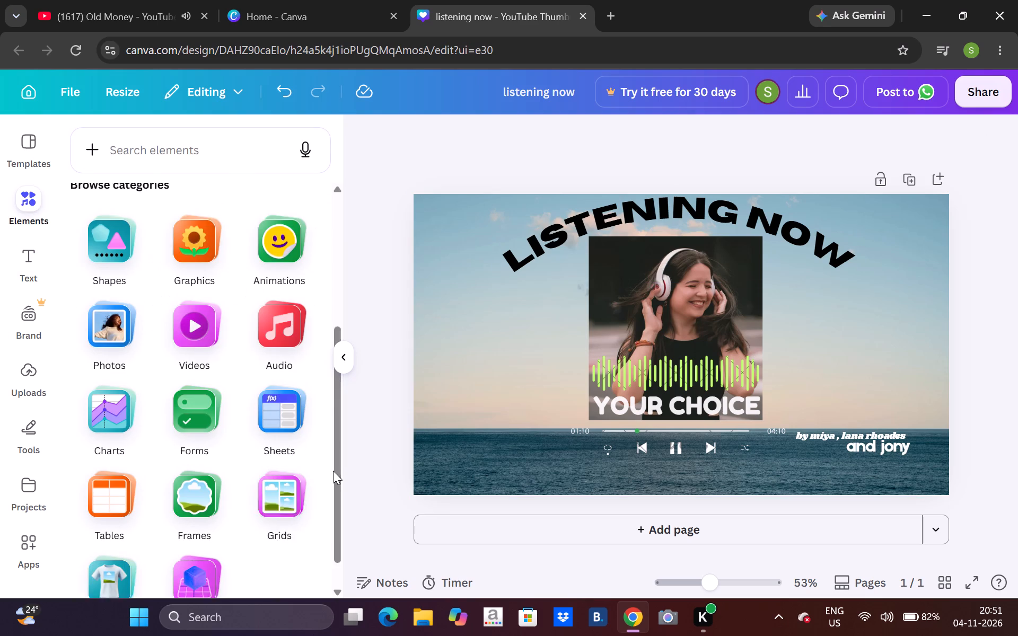
{"action": "left_click", "coordinate": [343, 310]}
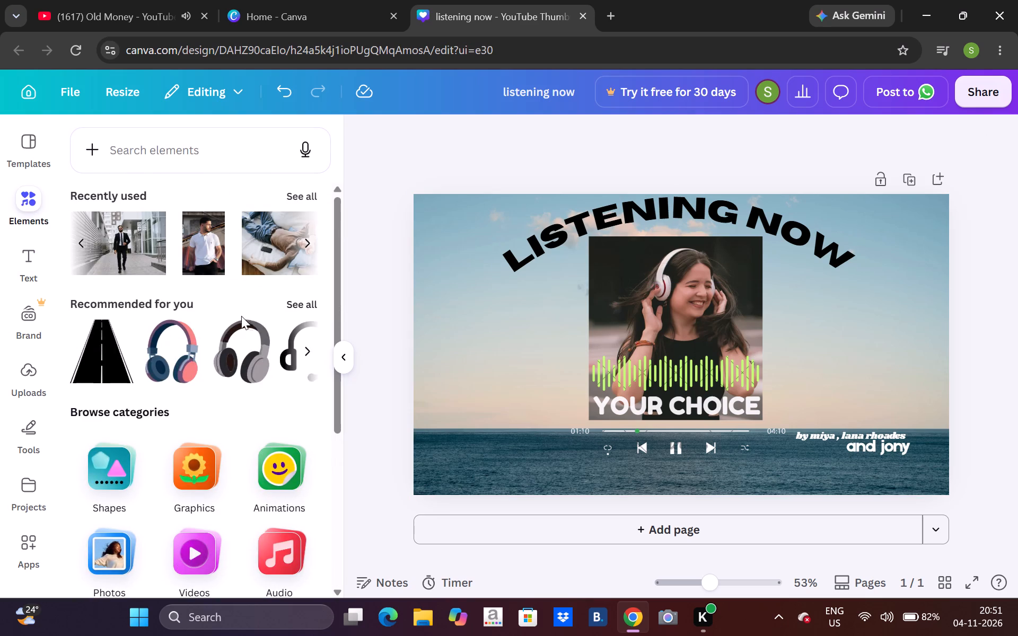
{"action": "left_click", "coordinate": [177, 347]}
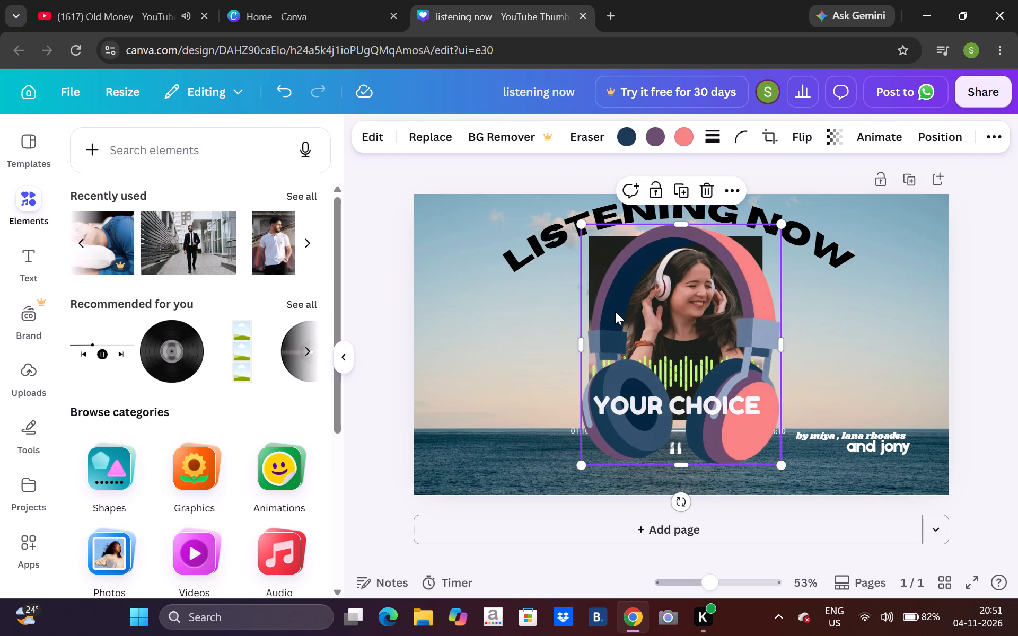
{"action": "left_click_drag", "start_coordinate": [615, 311], "coordinate": [458, 328]}
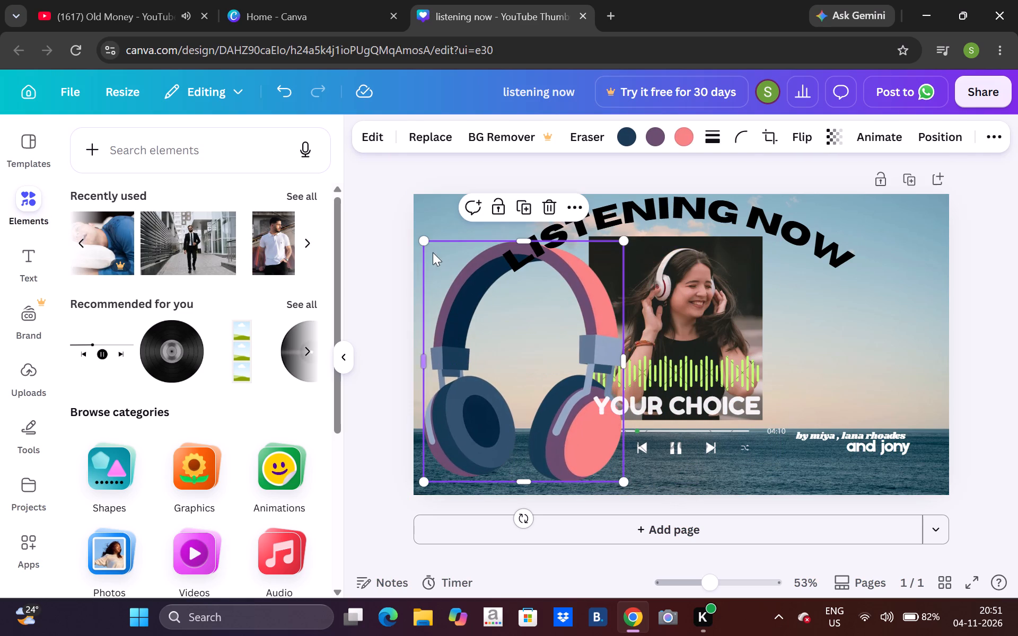
{"action": "left_click_drag", "start_coordinate": [422, 246], "coordinate": [491, 403]}
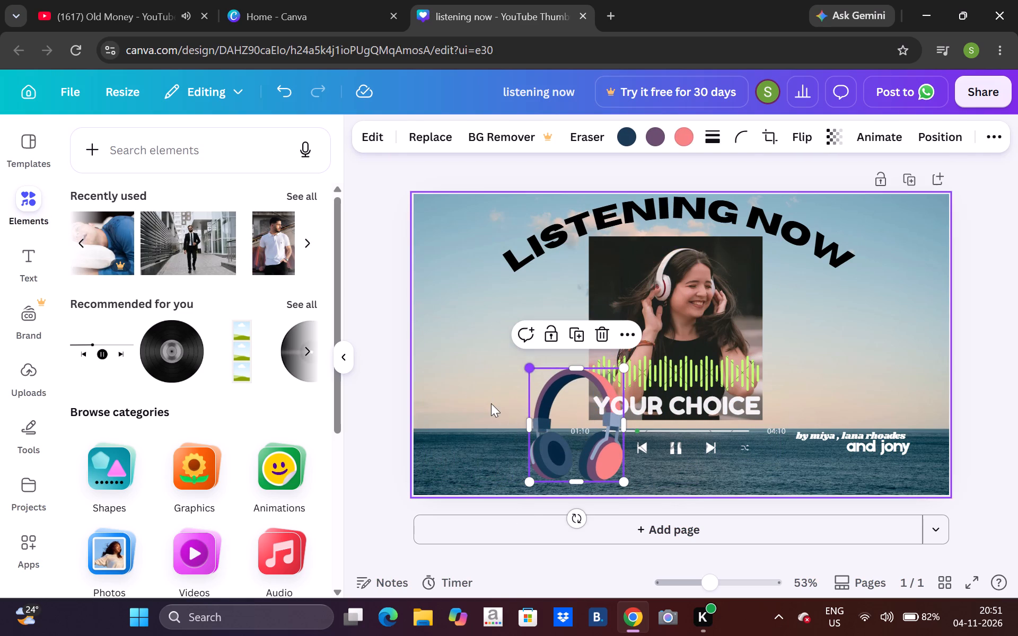
{"action": "right_click_drag", "start_coordinate": [546, 441], "coordinate": [469, 418]}
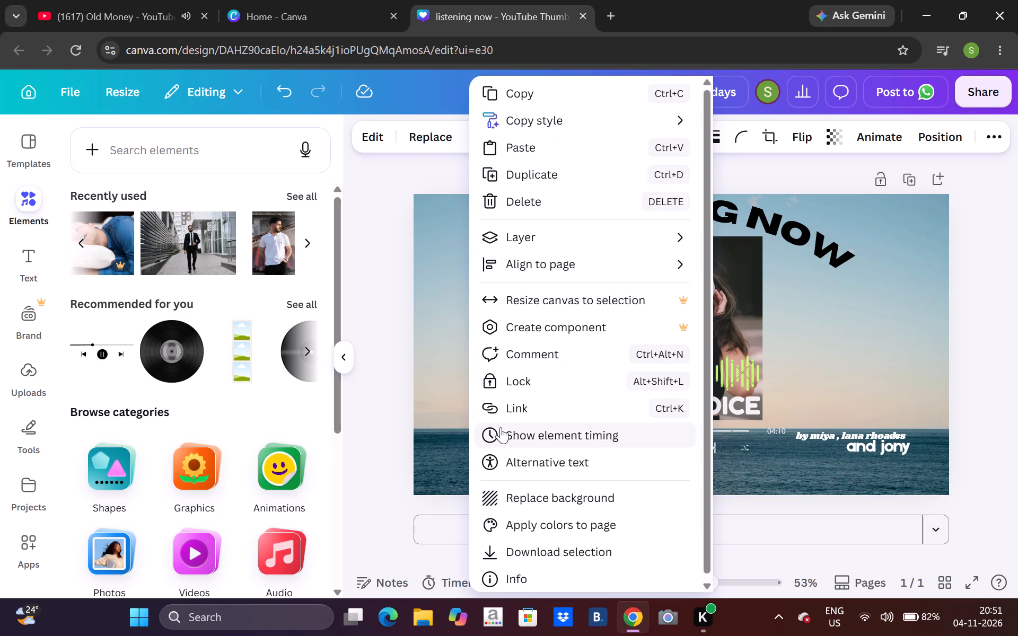
{"action": "left_click", "coordinate": [443, 403]}
{"action": "left_click_drag", "start_coordinate": [542, 460], "coordinate": [476, 439]}
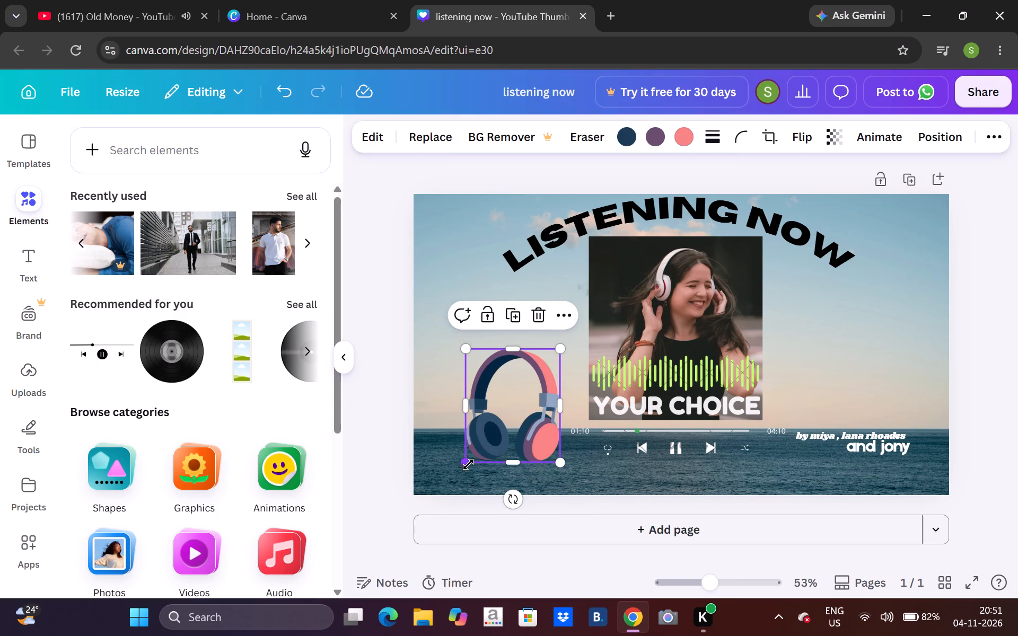
Shrink the headphones graphic further, to about half its size, keeping it beside the photo.
{"action": "right_click_drag", "start_coordinate": [469, 461], "coordinate": [490, 421]}
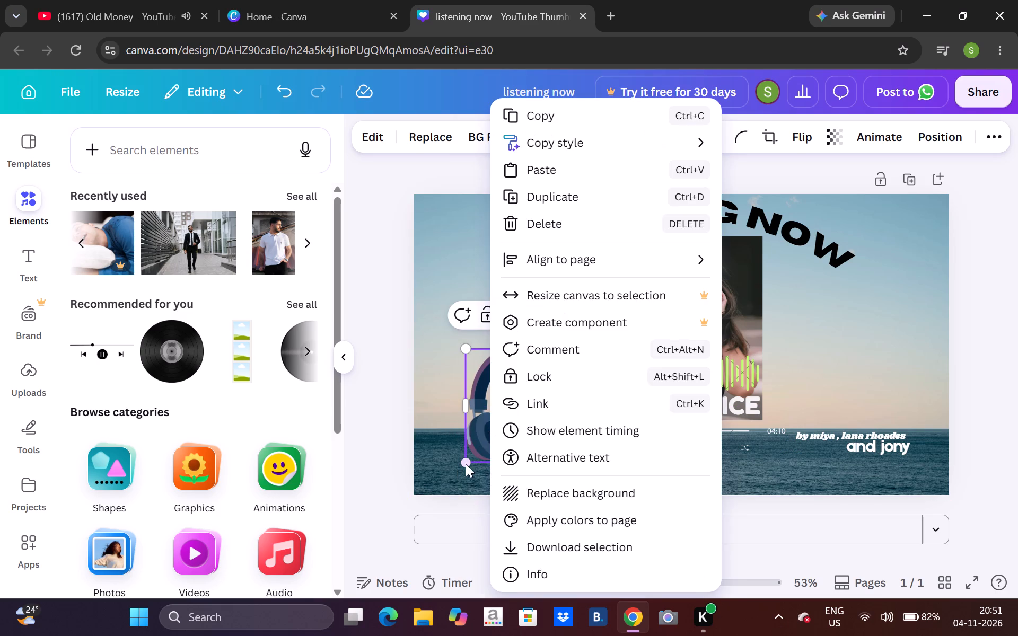
{"action": "left_click", "coordinate": [466, 464]}
{"action": "right_click_drag", "start_coordinate": [466, 464], "coordinate": [476, 439]}
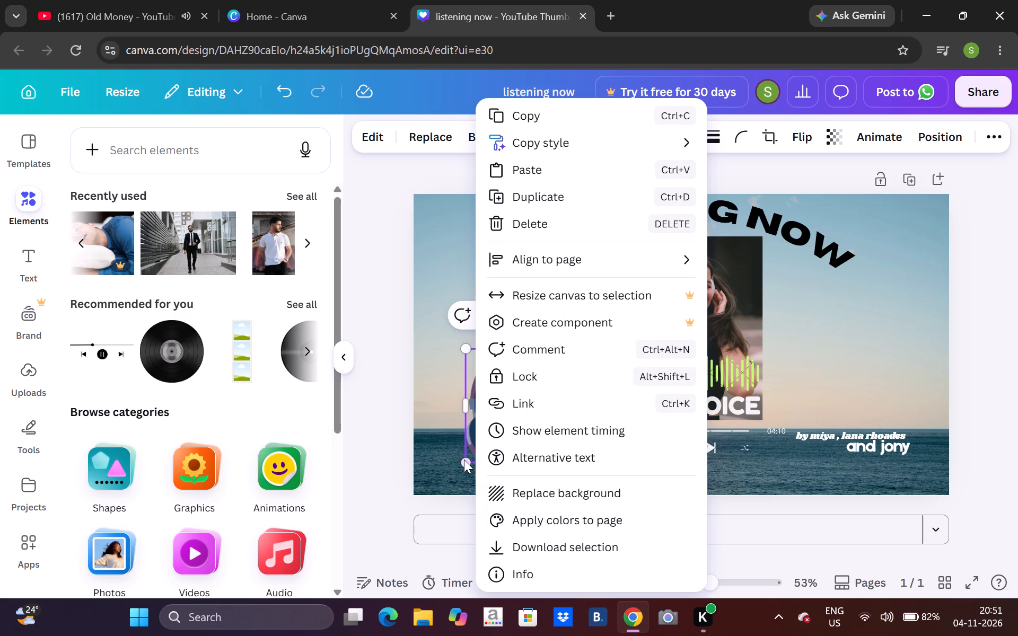
{"action": "left_click", "coordinate": [464, 460]}
{"action": "left_click_drag", "start_coordinate": [464, 460], "coordinate": [512, 400]}
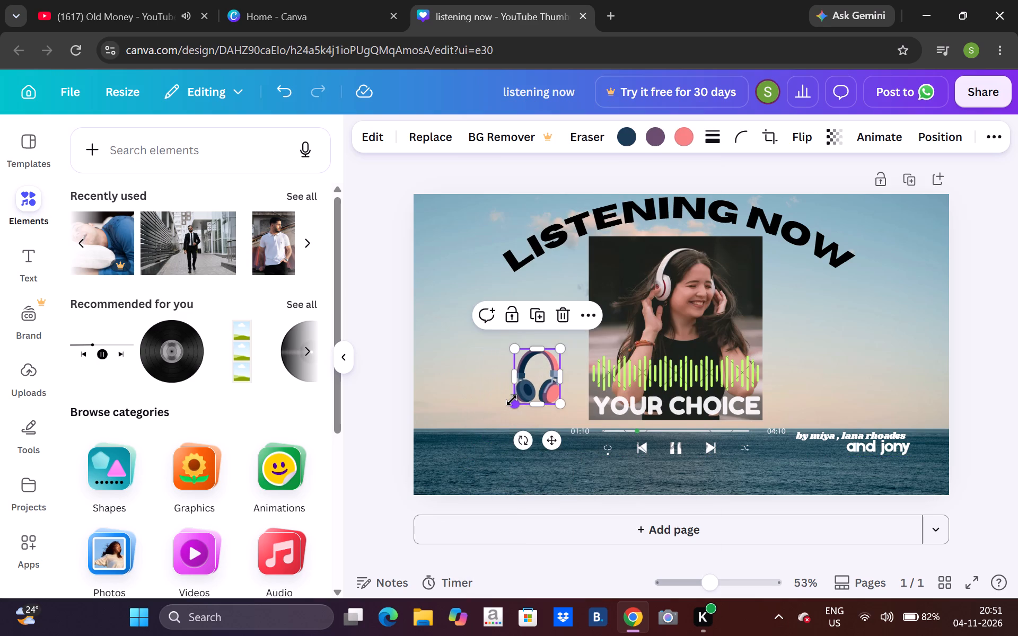
Move the headphones graphic from beside the photo to the lower corner, over the end of the byline and "and jony" text.
{"action": "left_click_drag", "start_coordinate": [532, 377], "coordinate": [884, 427]}
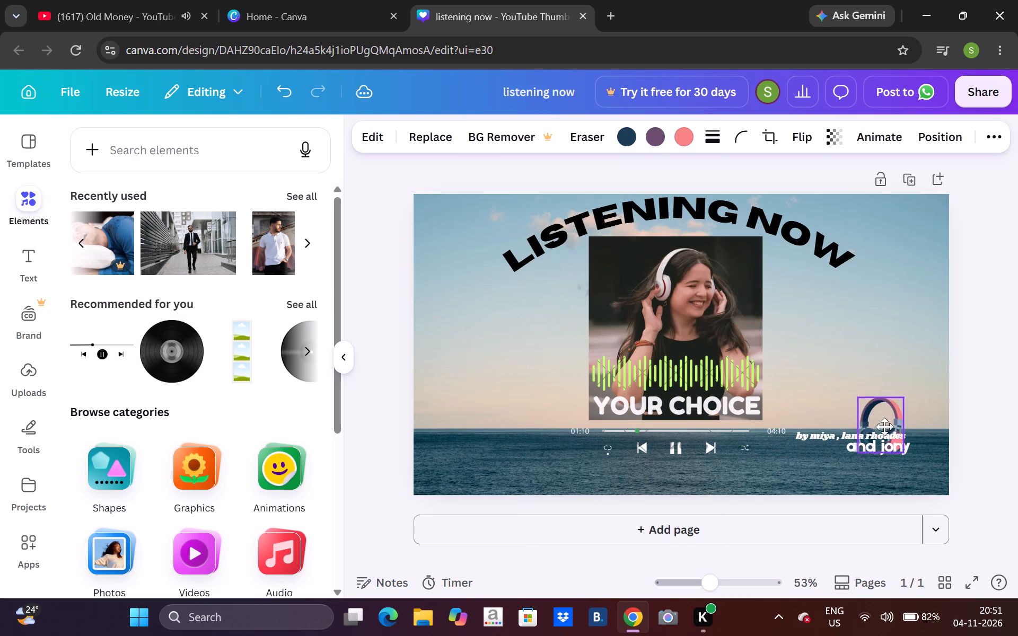
{"action": "left_click_drag", "start_coordinate": [884, 427], "coordinate": [876, 439]}
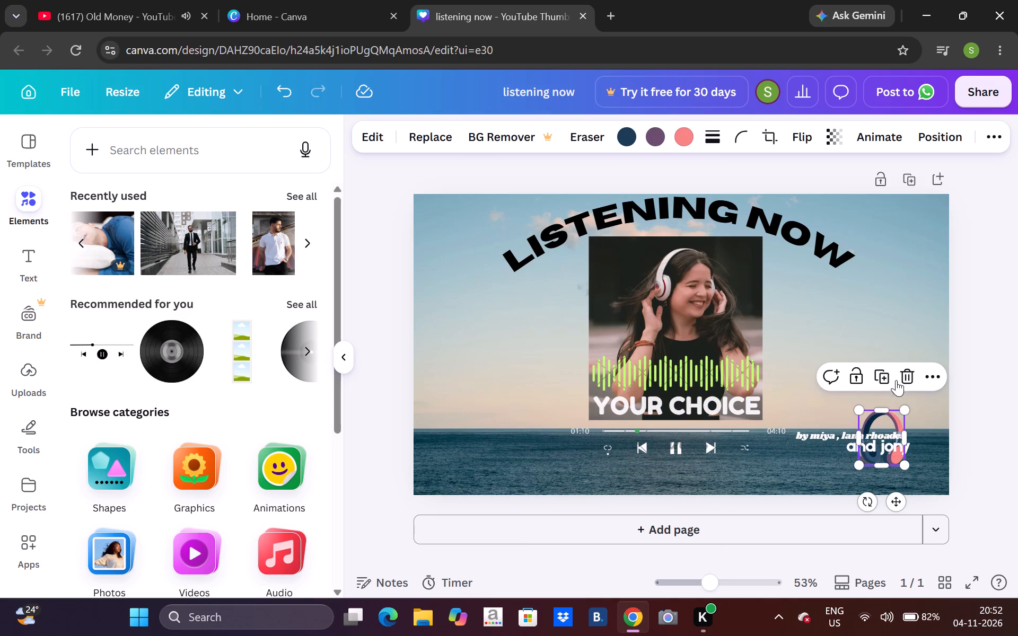
{"action": "left_click", "coordinate": [899, 293]}
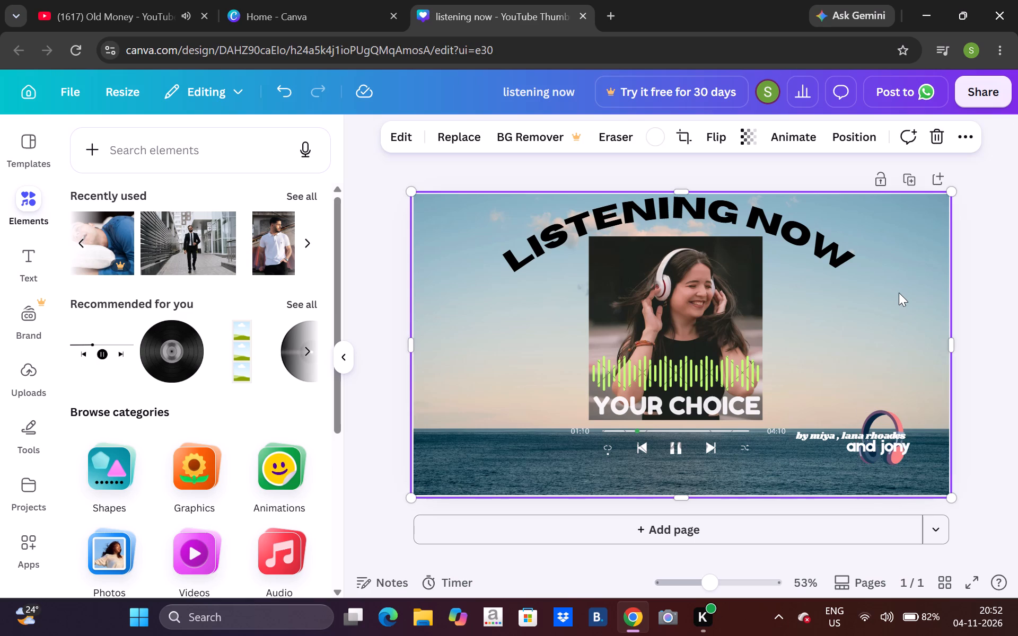
Nudge the headphones graphic sideways toward the page edge until it extends just past the end of the byline and "and jony" text.
{"action": "left_click", "coordinate": [899, 426]}
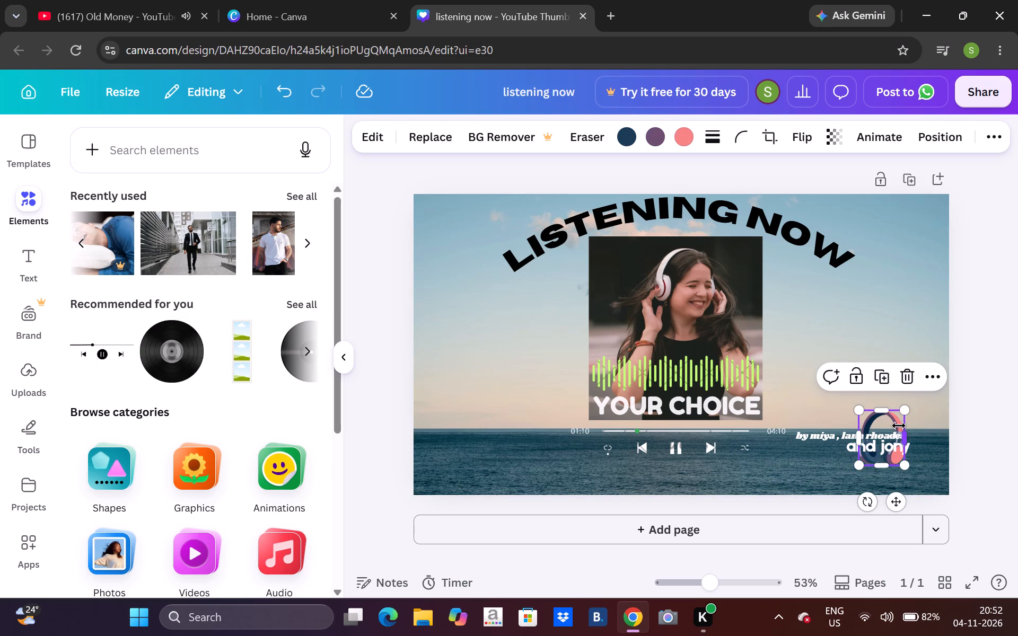
{"action": "key", "text": "Right"}
{"action": "key", "text": "Right"}
{"action": "key", "text": "Right"}
{"action": "key", "text": "Right"}
{"action": "key", "text": "Right"}
{"action": "key", "text": "Right"}
{"action": "key", "text": "Right"}
{"action": "key", "text": "Right"}
{"action": "key", "text": "Right"}
{"action": "key", "text": "Right"}
{"action": "key", "text": "Right"}
{"action": "key", "text": "Right"}
{"action": "key", "text": "Right"}
{"action": "key", "text": "Right"}
{"action": "key", "text": "Right"}
{"action": "key", "text": "Right"}
{"action": "key", "text": "Right"}
{"action": "key", "text": "Right"}
{"action": "key", "text": "Right"}
{"action": "key", "text": "Right"}
{"action": "key", "text": "Right"}
{"action": "key", "text": "Right"}
{"action": "key", "text": "Right"}
{"action": "key", "text": "Right"}
{"action": "key", "text": "Right"}
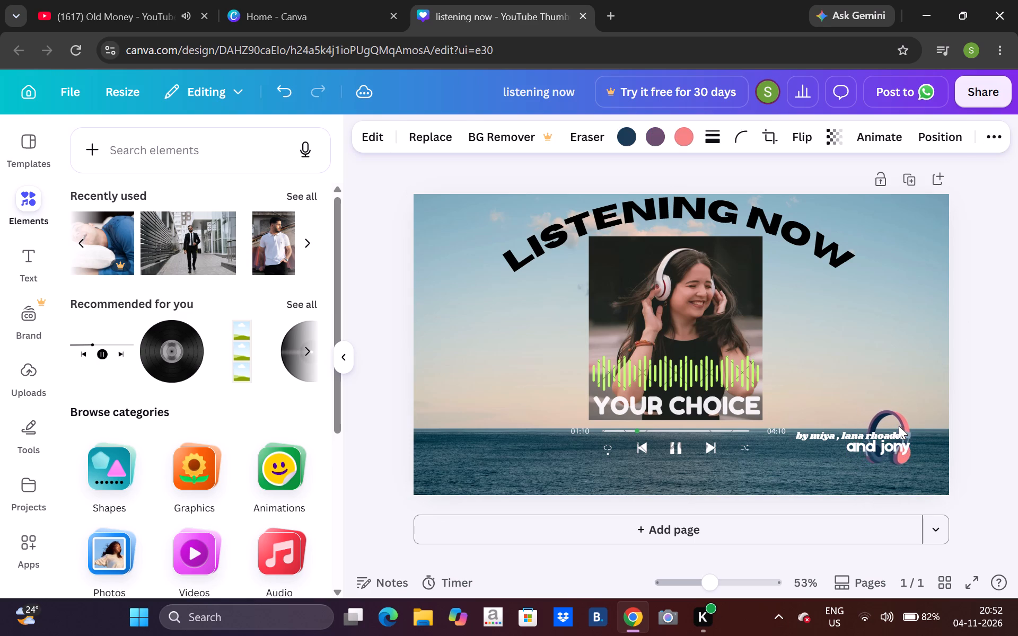
{"action": "key", "text": "Right"}
{"action": "key", "text": "Right"}
{"action": "key", "text": "Right"}
{"action": "key", "text": "Right"}
{"action": "key", "text": "Right"}
{"action": "key", "text": "Right"}
{"action": "key", "text": "Right"}
{"action": "key", "text": "Right"}
{"action": "key", "text": "Right"}
{"action": "key", "text": "Right"}
{"action": "key", "text": "Right"}
{"action": "key", "text": "Right"}
{"action": "key", "text": "Right"}
{"action": "key", "text": "Right"}
{"action": "key", "text": "Right"}
{"action": "key", "text": "Right"}
{"action": "key", "text": "Right"}
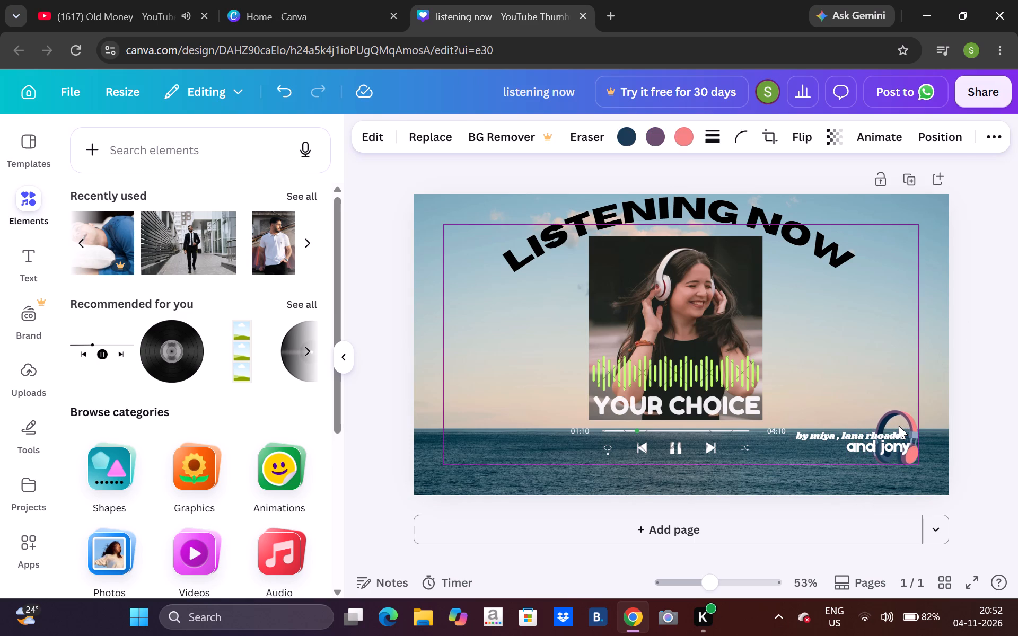
{"action": "key", "text": "Right"}
{"action": "key", "text": "Right"}
{"action": "key", "text": "Right"}
{"action": "key", "text": "Right"}
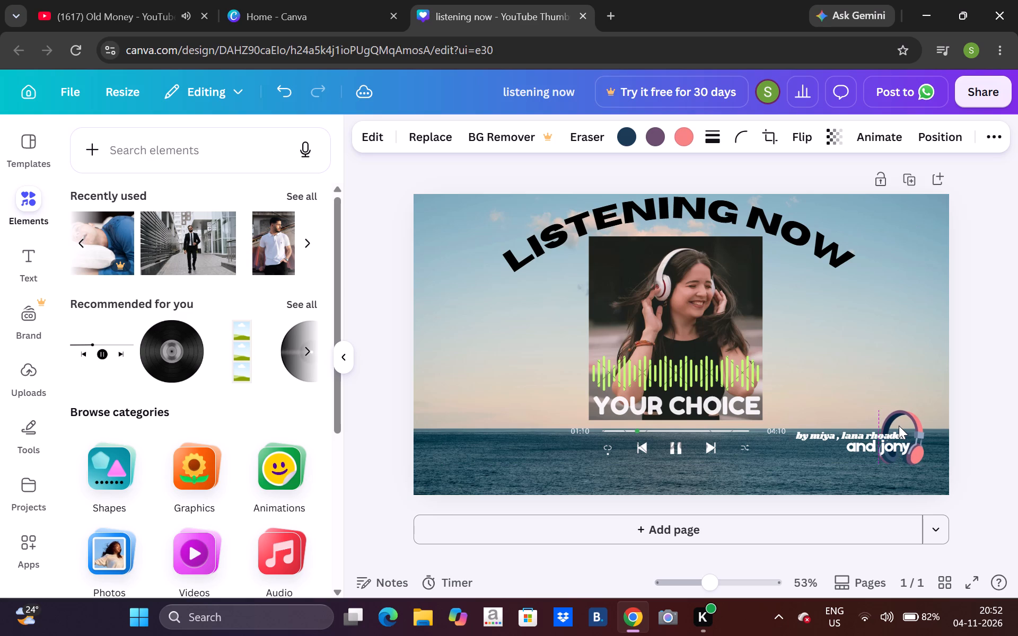
{"action": "key", "text": "Right"}
{"action": "key", "text": "Right"}
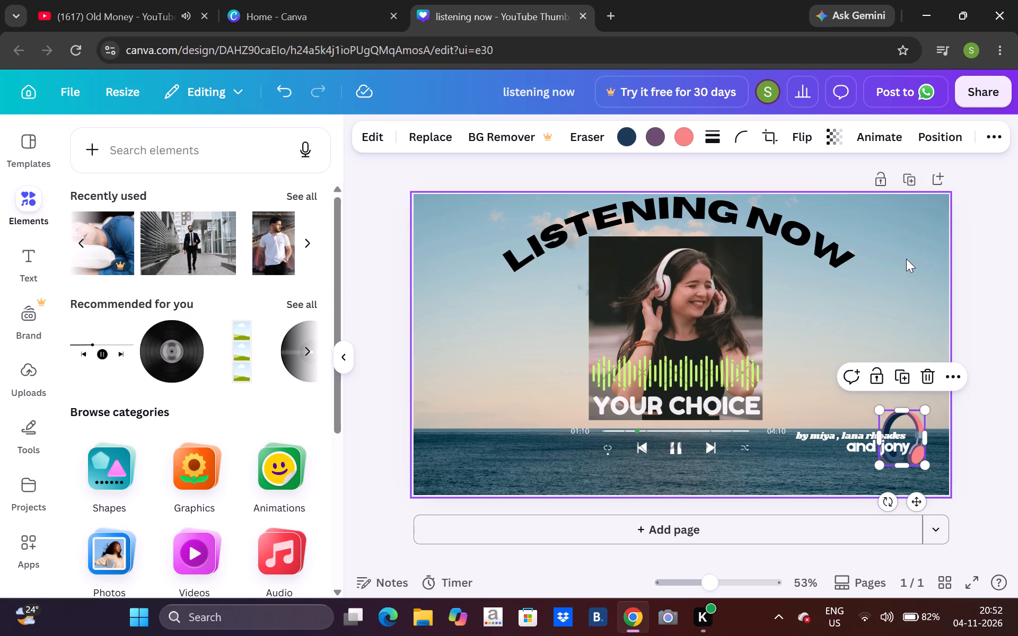
{"action": "left_click", "coordinate": [906, 259]}
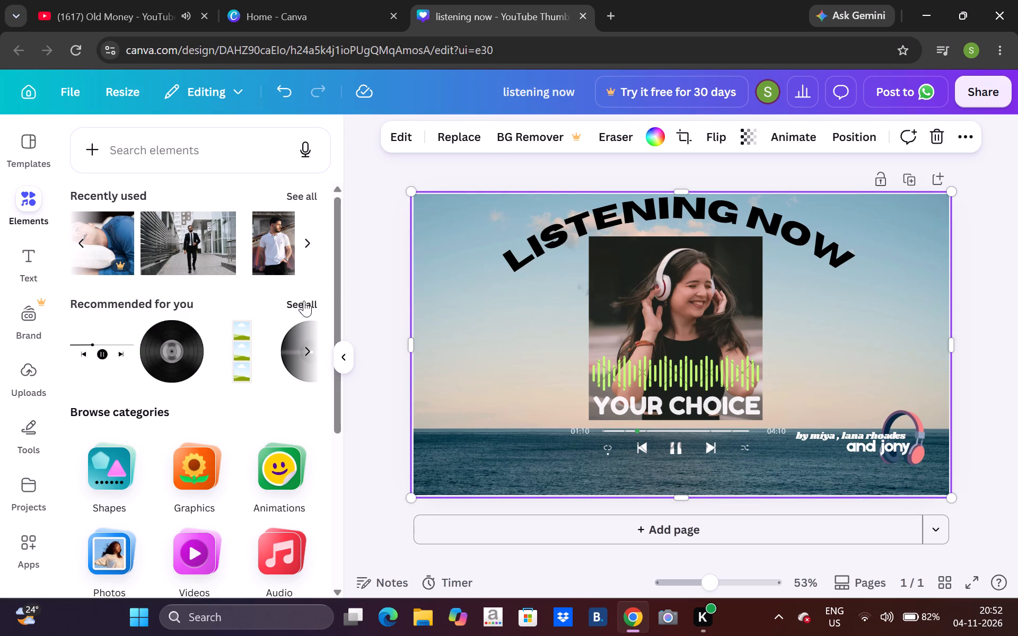
Look through the recommended elements, element categories, text options and similar playlist thumbnail templates for further design ideas.
{"action": "left_click", "coordinate": [309, 349]}
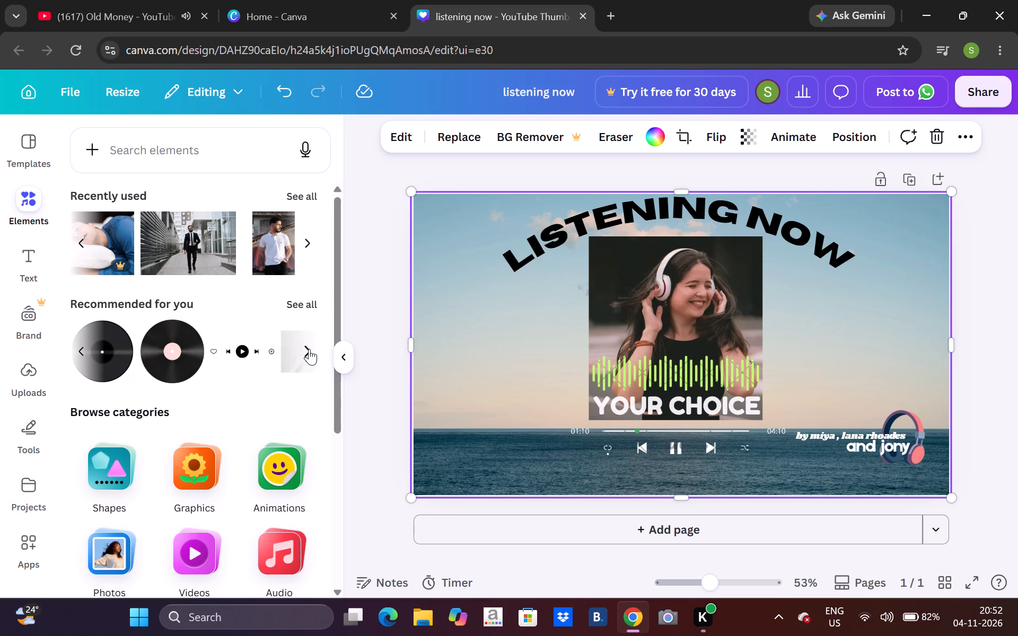
{"action": "left_click", "coordinate": [309, 349]}
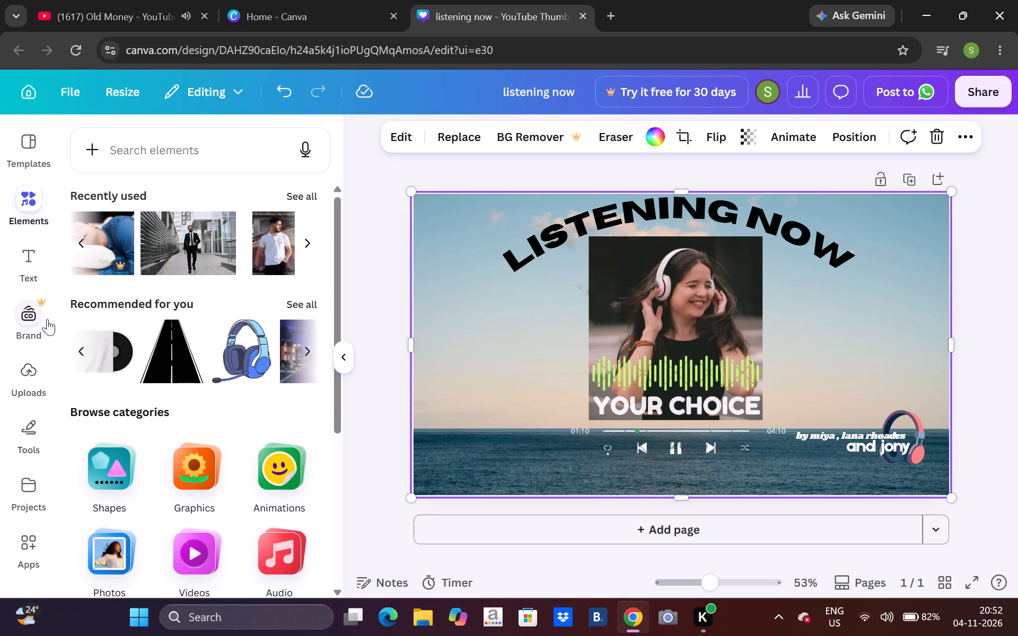
{"action": "left_click", "coordinate": [87, 353]}
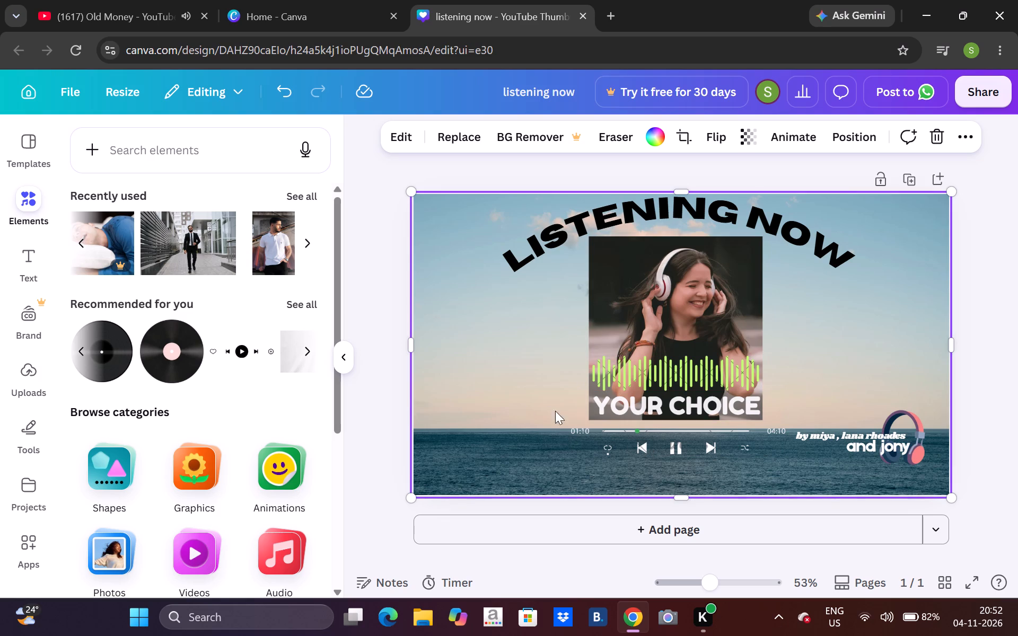
{"action": "left_click", "coordinate": [333, 446]}
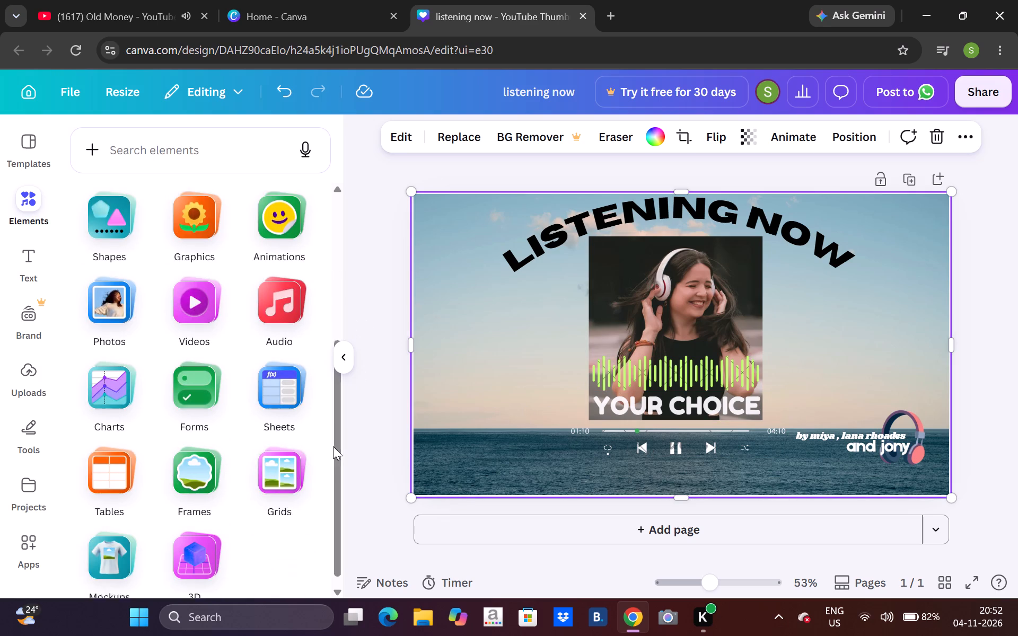
{"action": "left_click", "coordinate": [29, 268]}
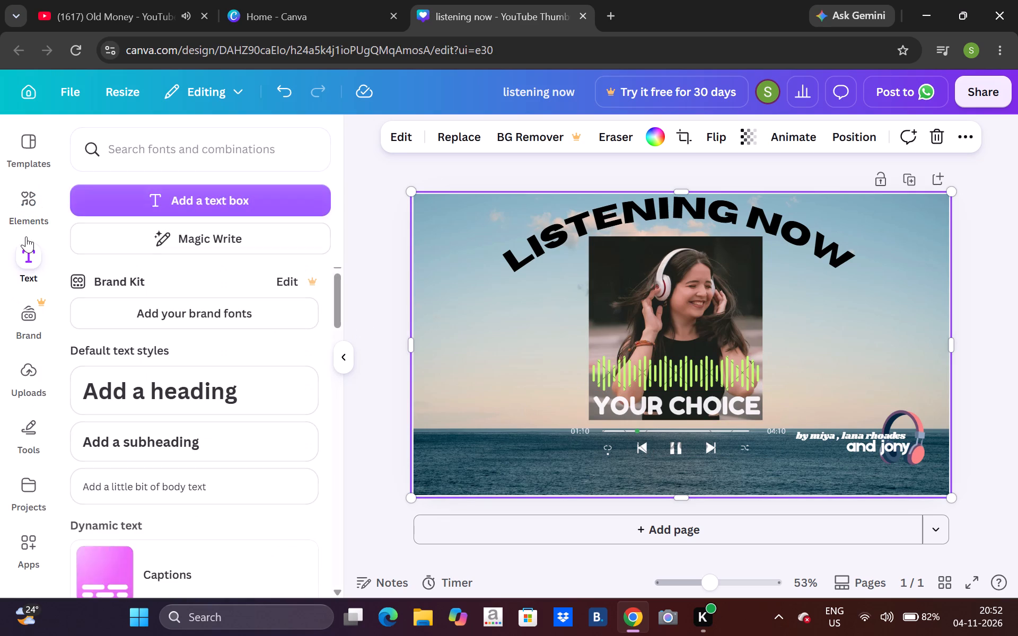
{"action": "left_click", "coordinate": [24, 164]}
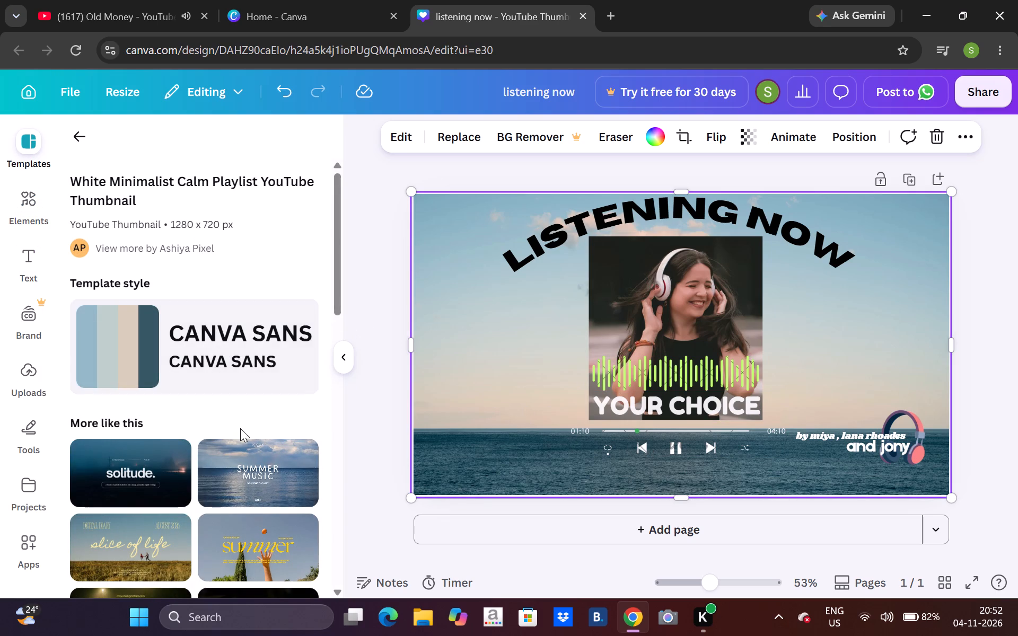
{"action": "left_click", "coordinate": [342, 511]}
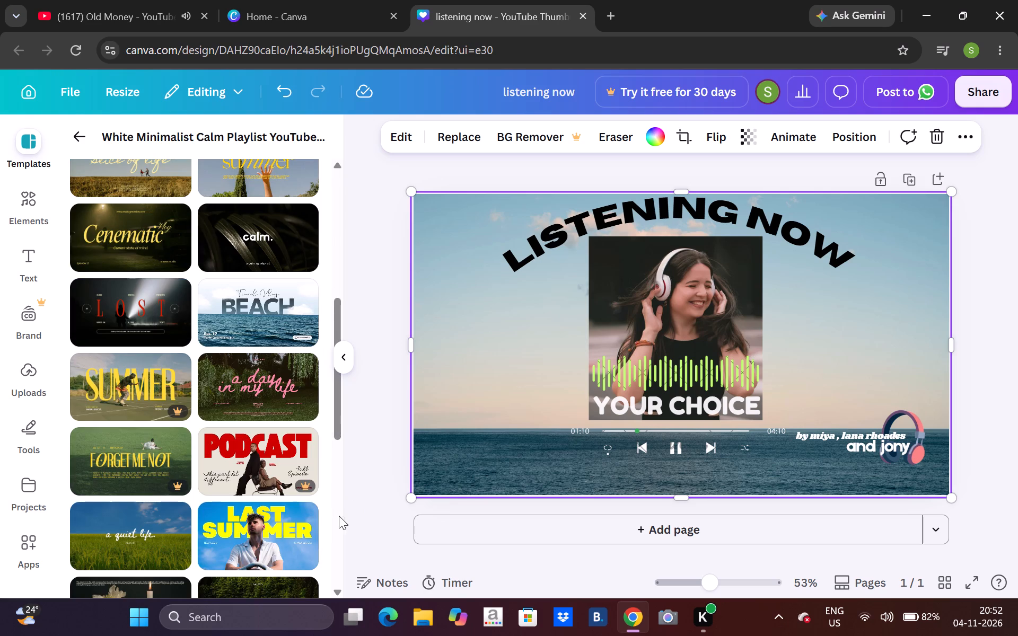
{"action": "left_click", "coordinate": [336, 522]}
{"action": "left_click", "coordinate": [335, 533]}
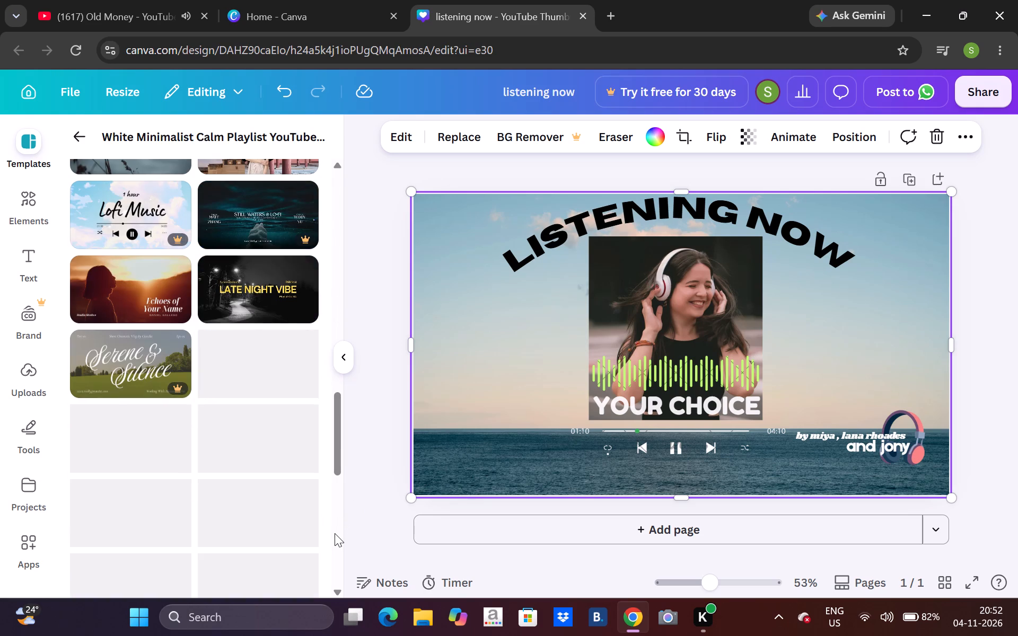
{"action": "left_click", "coordinate": [388, 449]}
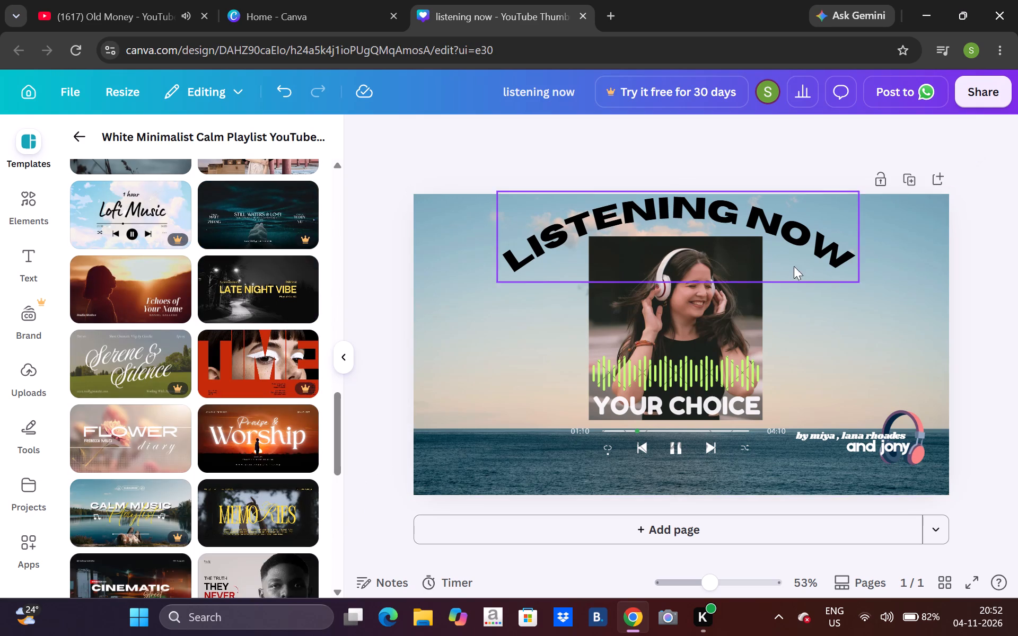
{"action": "left_click", "coordinate": [1005, 263]}
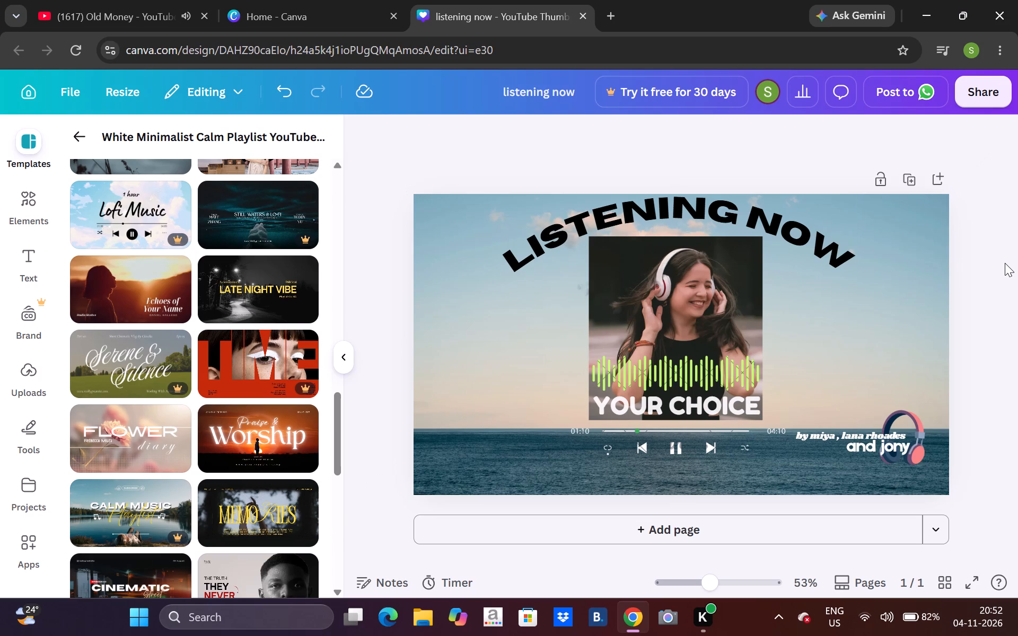